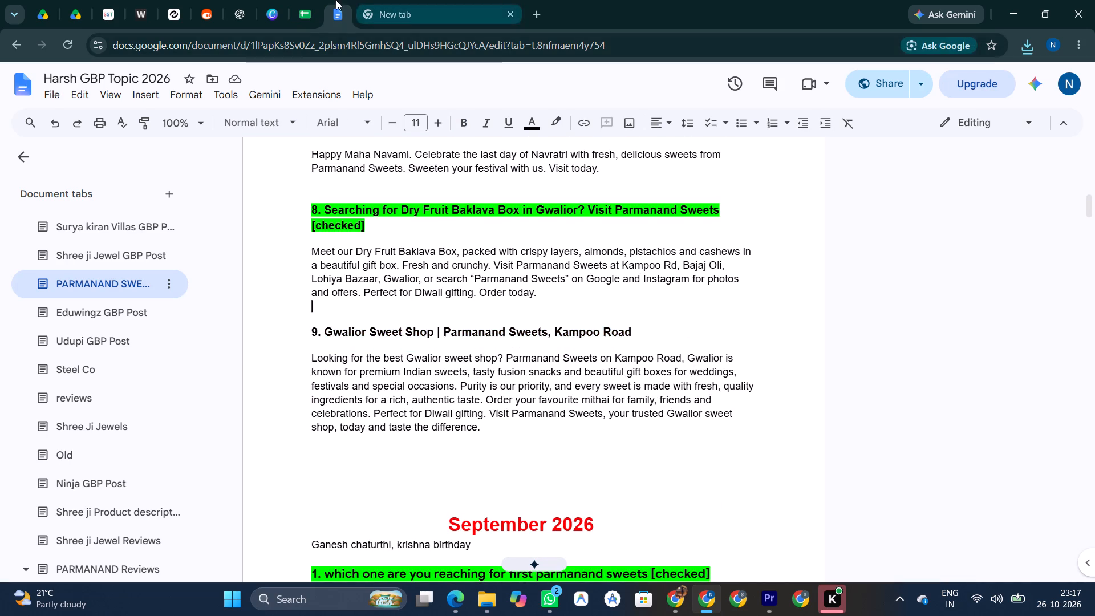
Examine the monthly GMB calendars on the Udupi Kitchen sheet of the Harsh GBP Post Calender August 2026 spreadsheet.
left_click(294, 0)
scroll(330, 346, "down", 4)
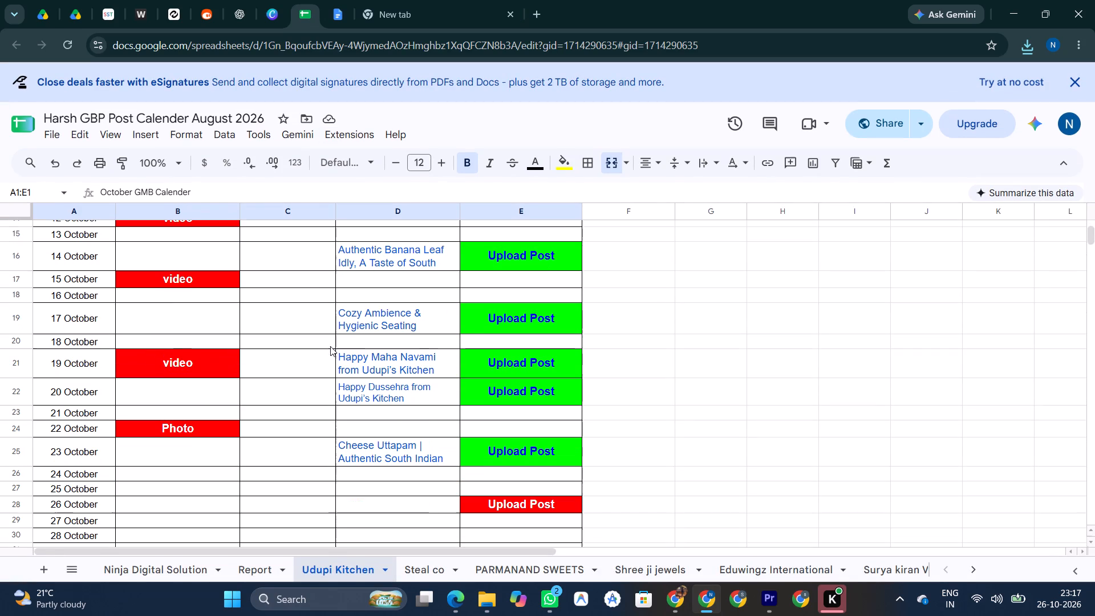
scroll(330, 346, "down", 1)
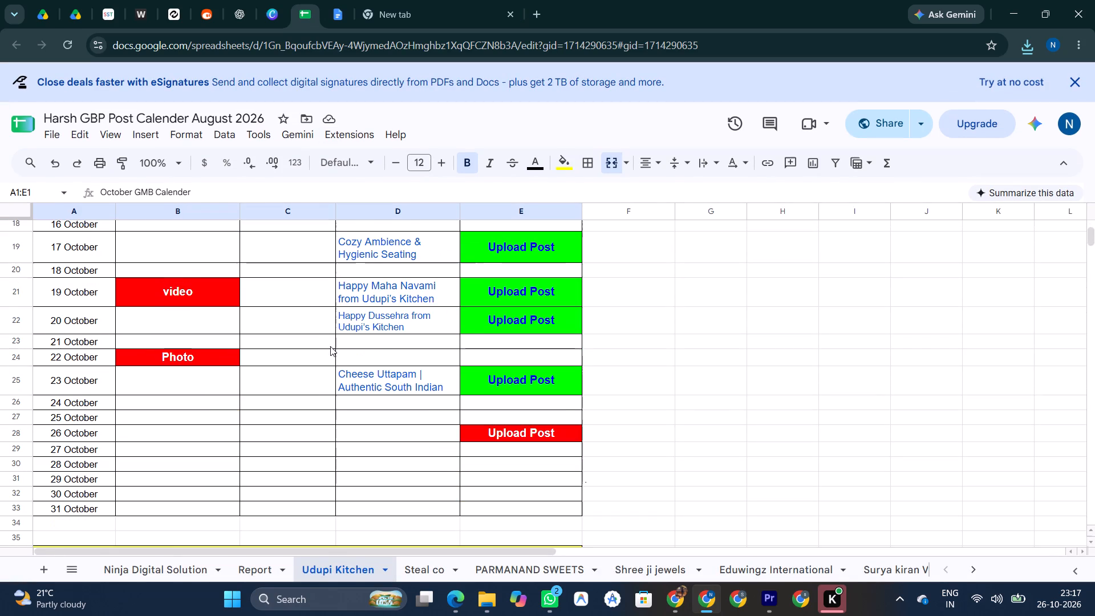
scroll(330, 346, "down", 5)
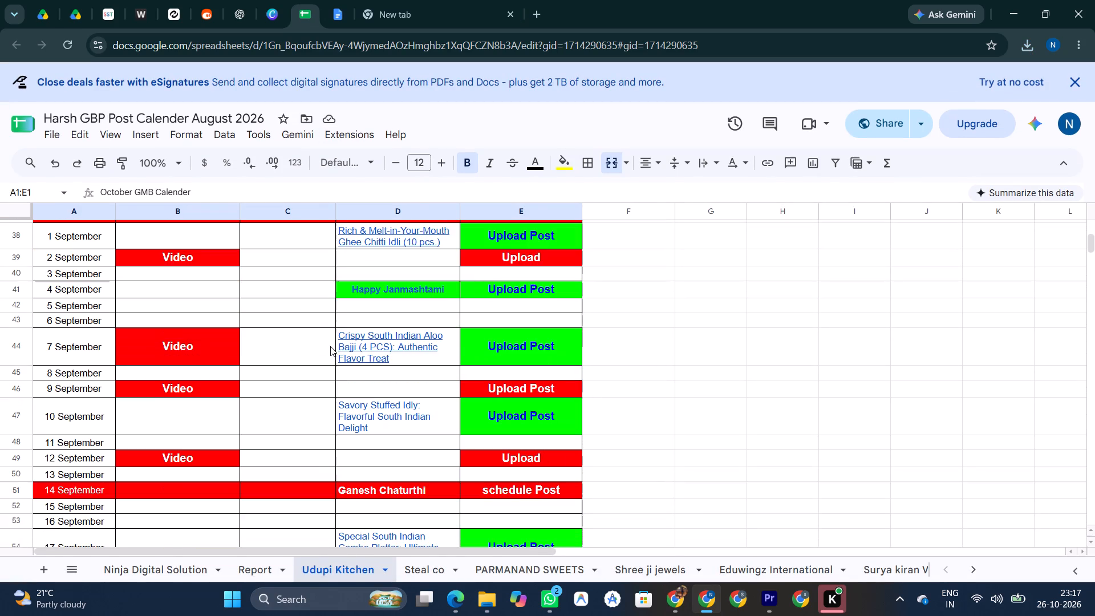
scroll(330, 346, "down", 11)
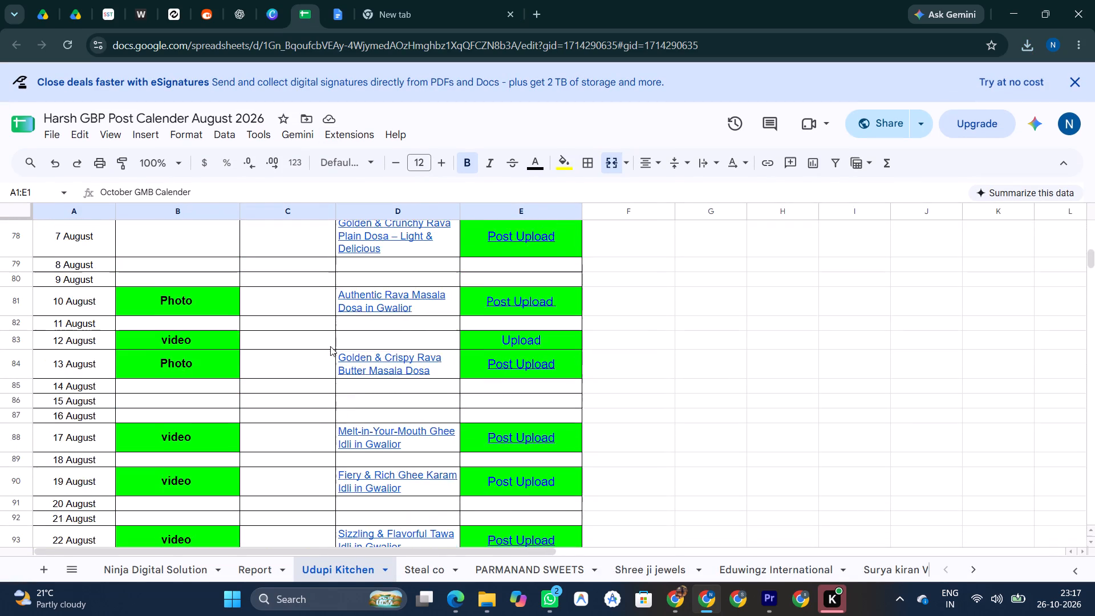
scroll(330, 346, "down", 2)
scroll(330, 346, "up", 14)
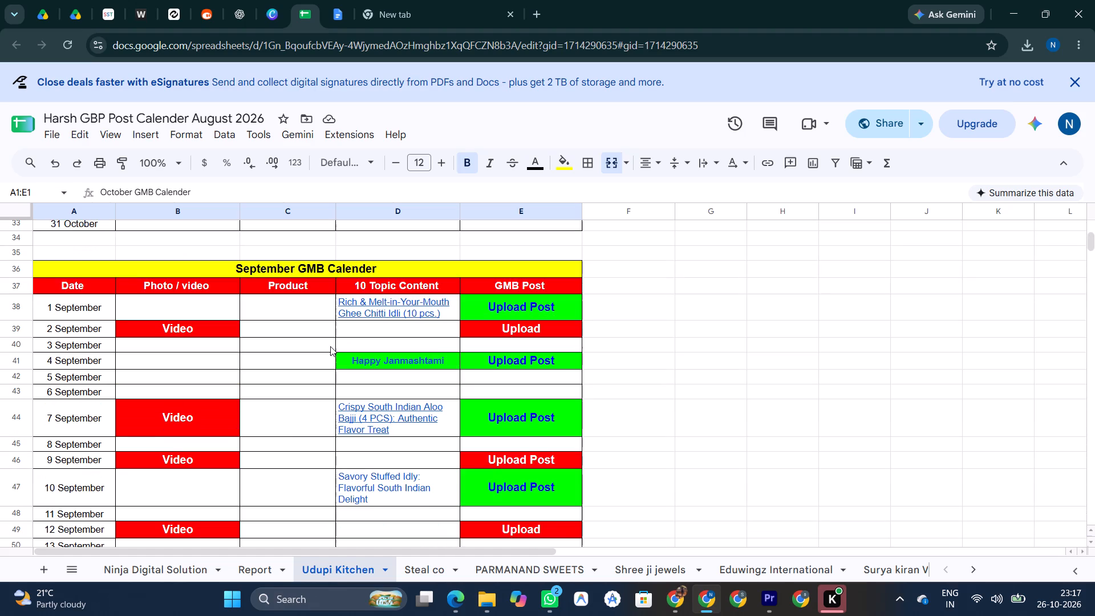
scroll(330, 346, "up", 13)
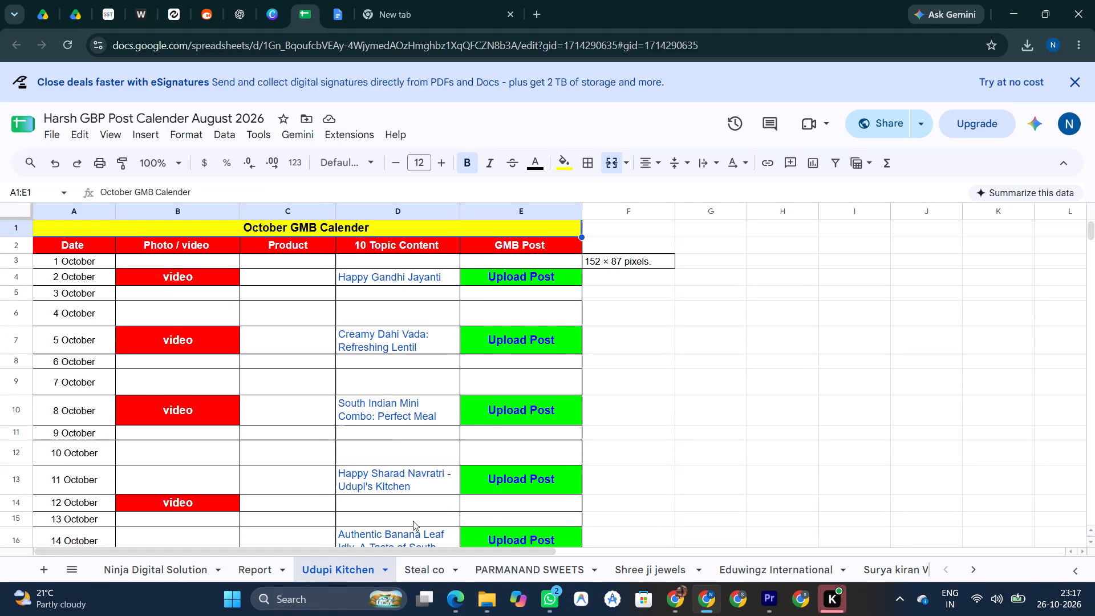
Check the October GMB calendar on the PARMANAND SWEETS sheet of the Harsh GBP Post Calender August 2026 spreadsheet.
left_click(420, 573)
left_click(554, 564)
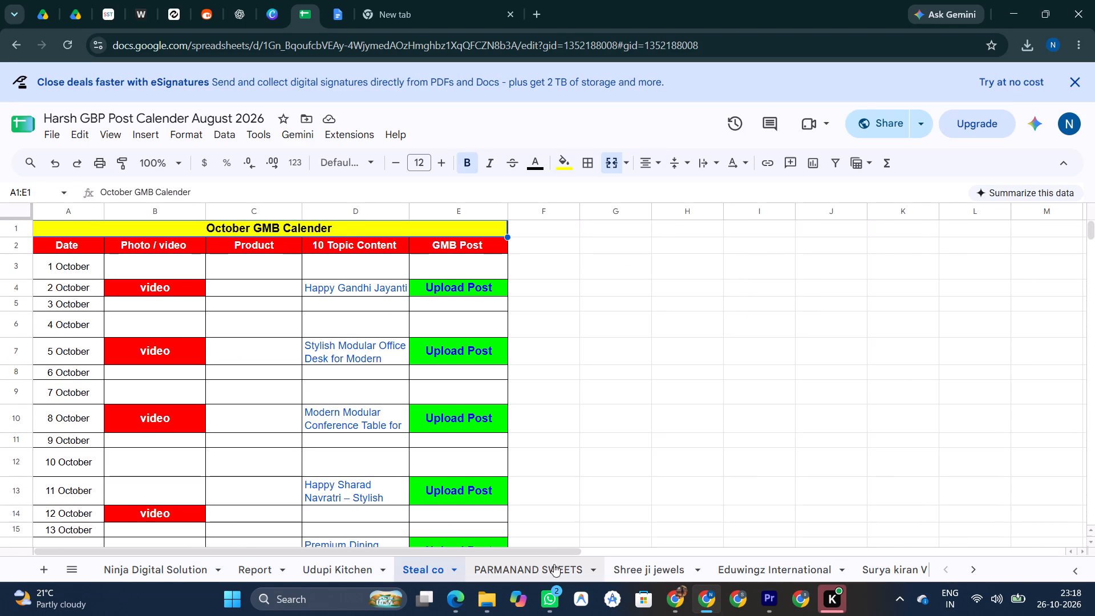
scroll(539, 406, "down", 6)
scroll(539, 406, "up", 6)
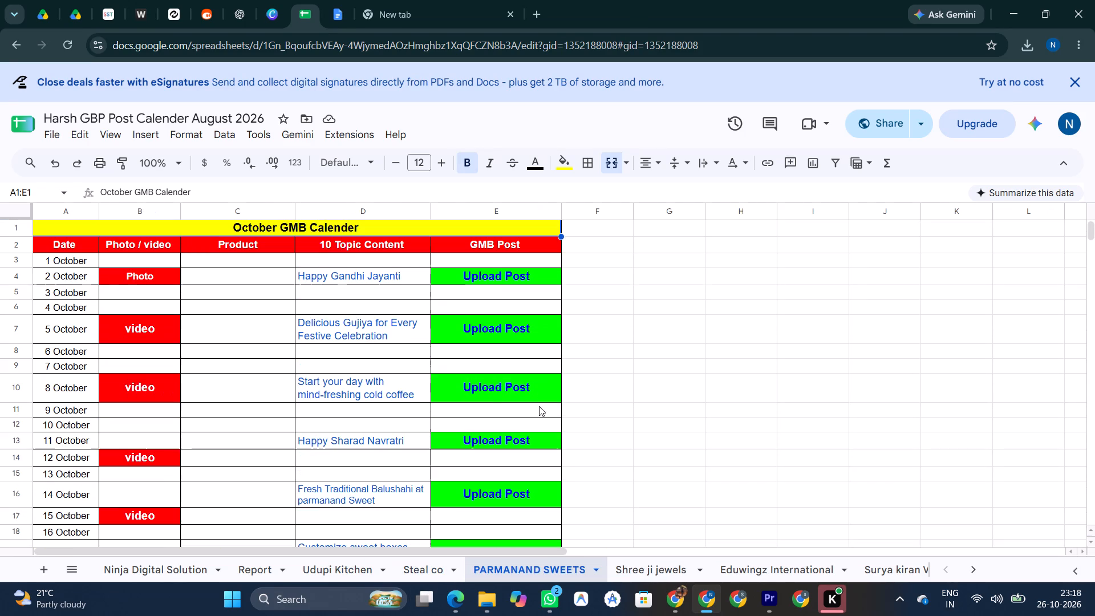
scroll(539, 404, "up", 3)
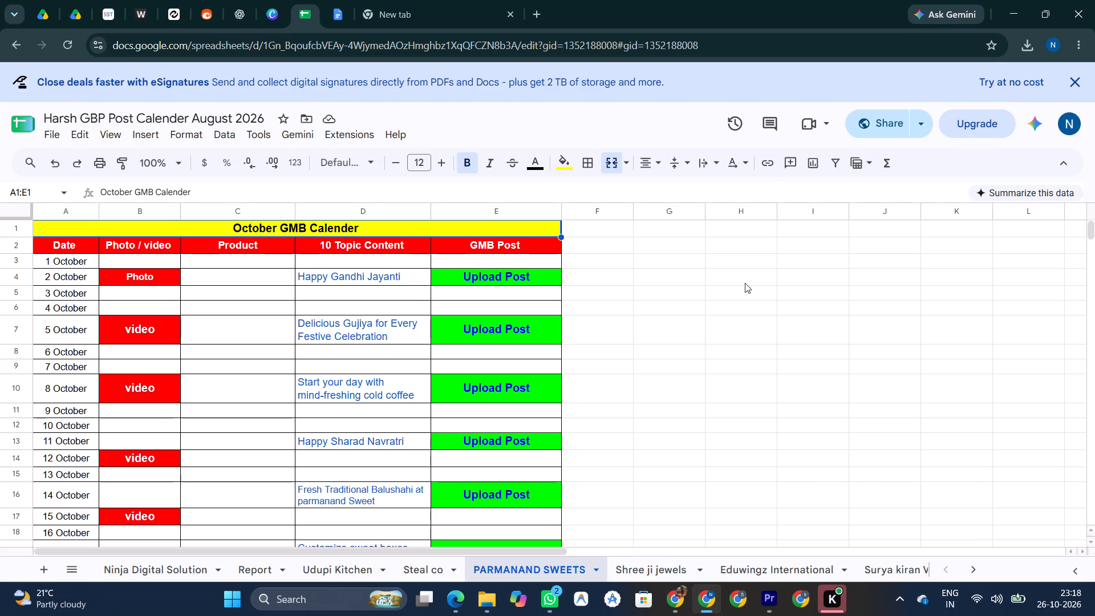
Switch to Canva and open the recent Instagram post design named Harsh.
left_click(334, 0)
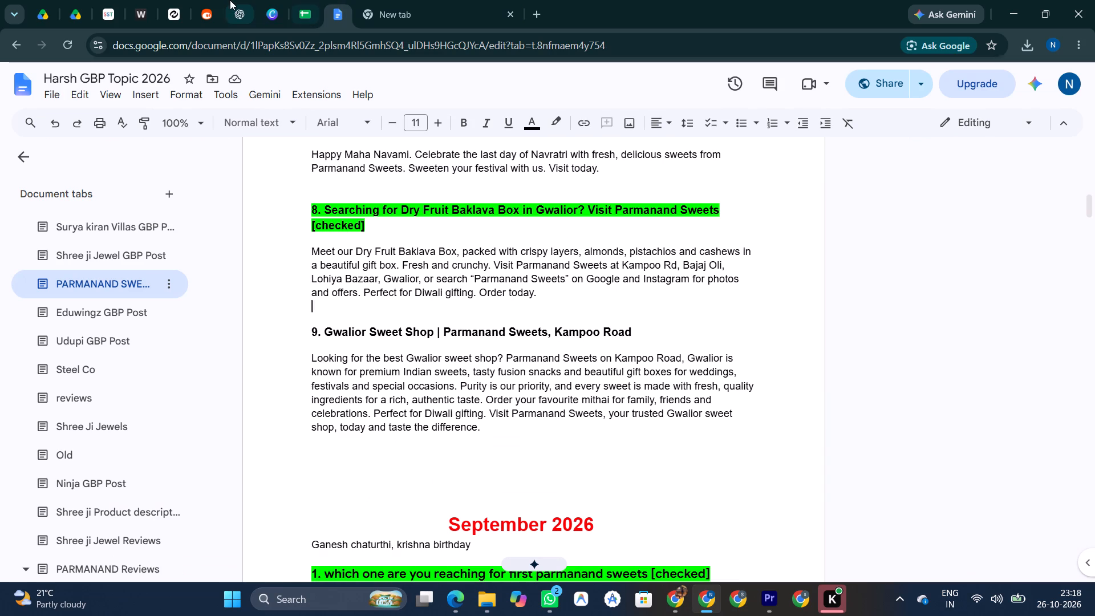
left_click(258, 0)
scroll(422, 327, "down", 3)
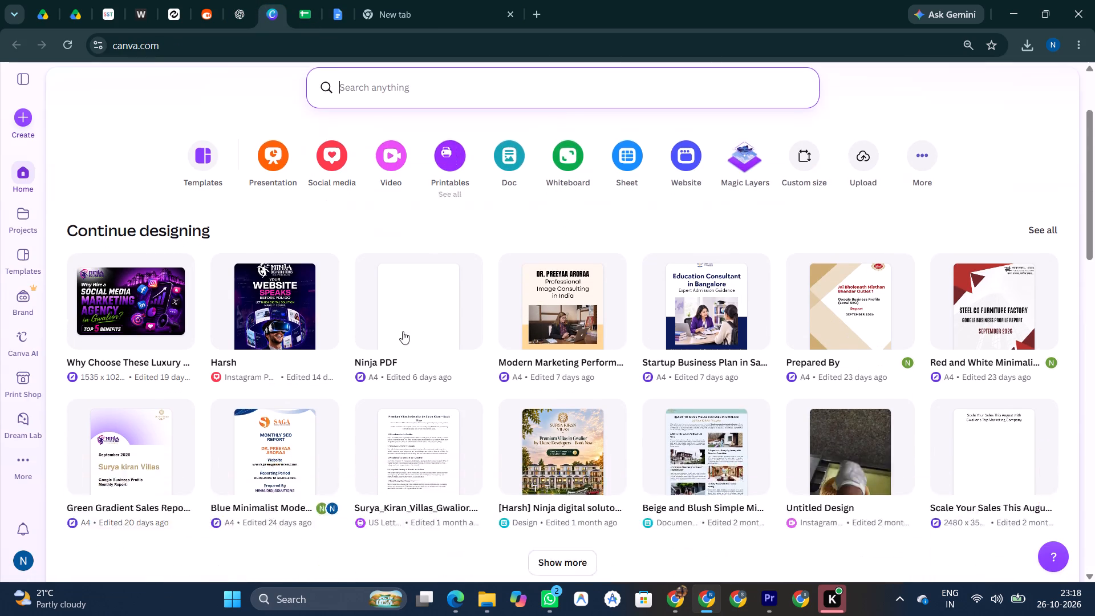
scroll(657, 221, "down", 5)
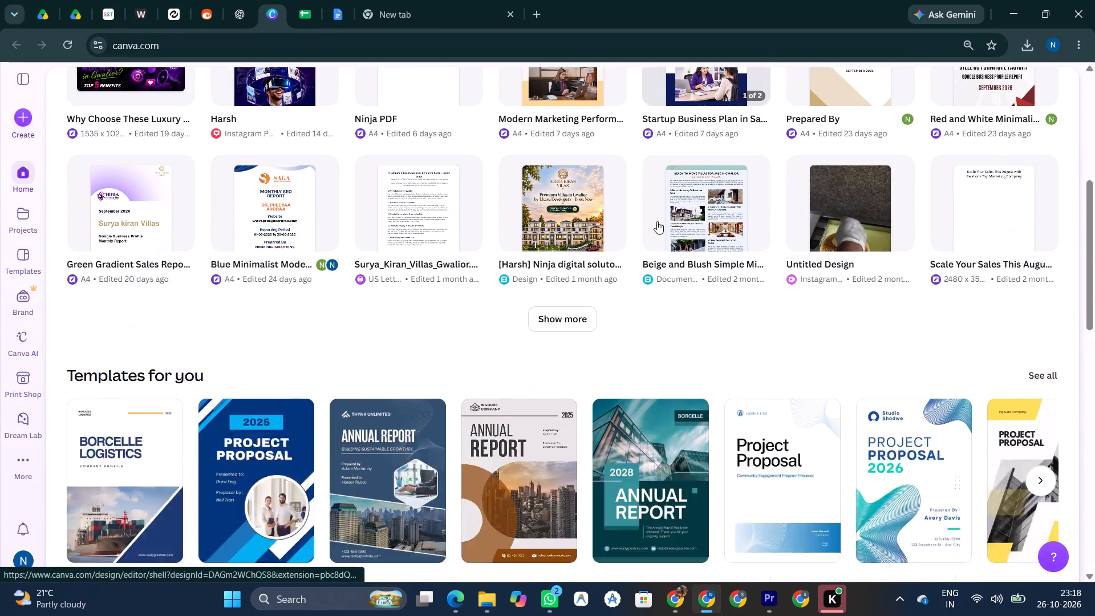
scroll(657, 221, "up", 6)
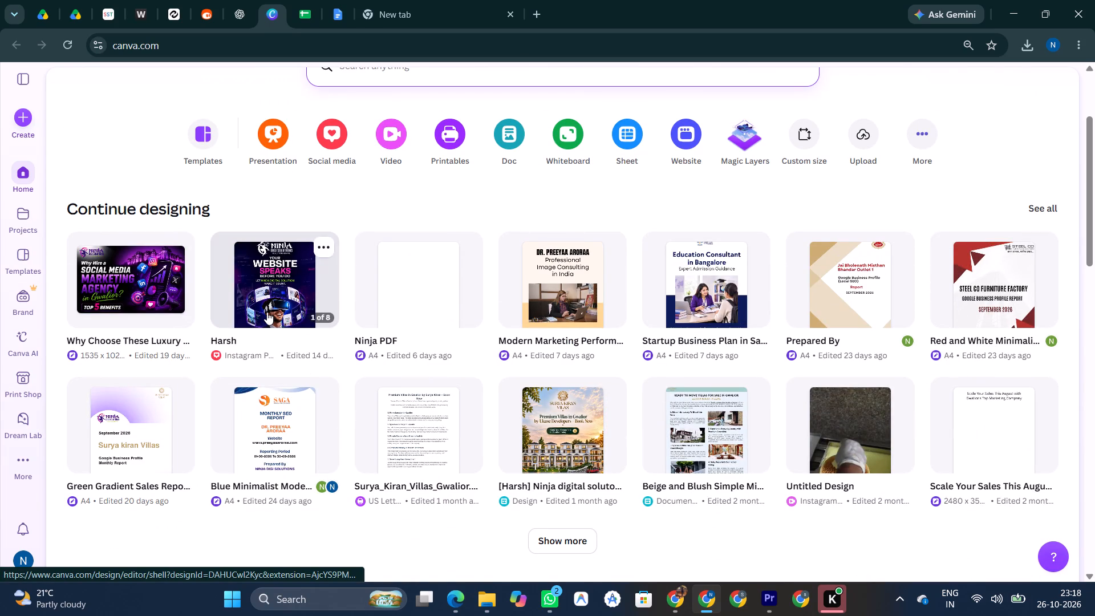
left_click(267, 312)
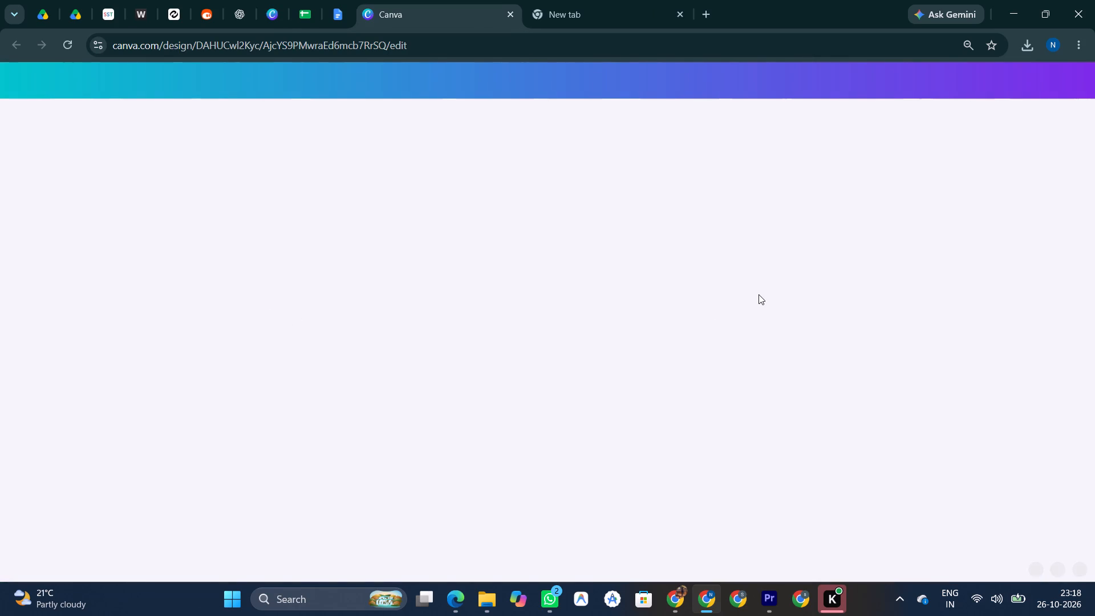
Examine the pages of the Harsh design down to the gold bangles photo on page 8.
scroll(759, 294, "down", 3)
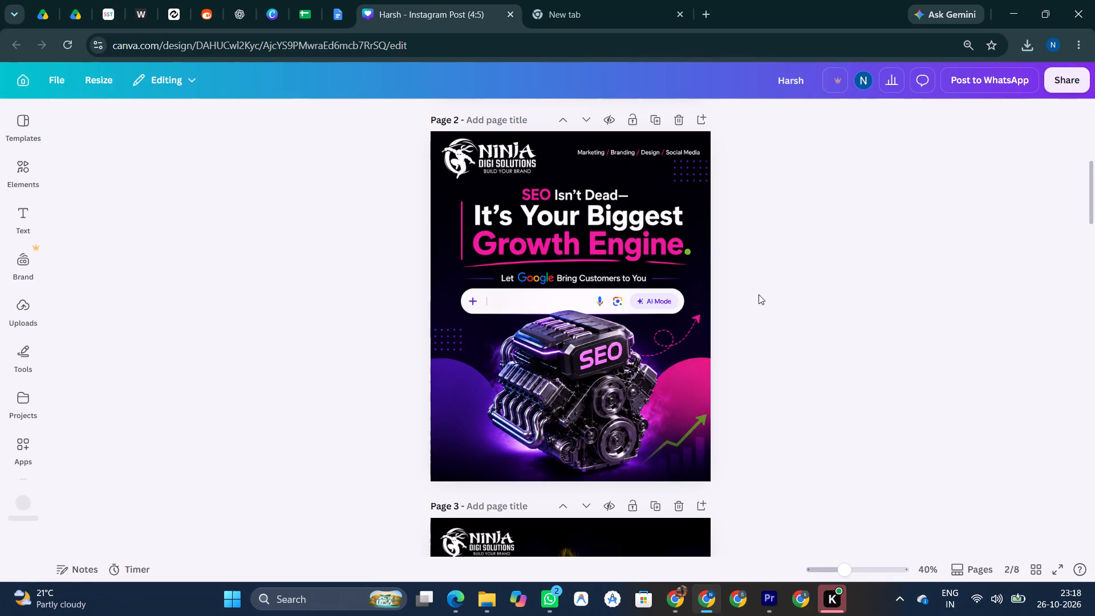
scroll(606, 248, "down", 20)
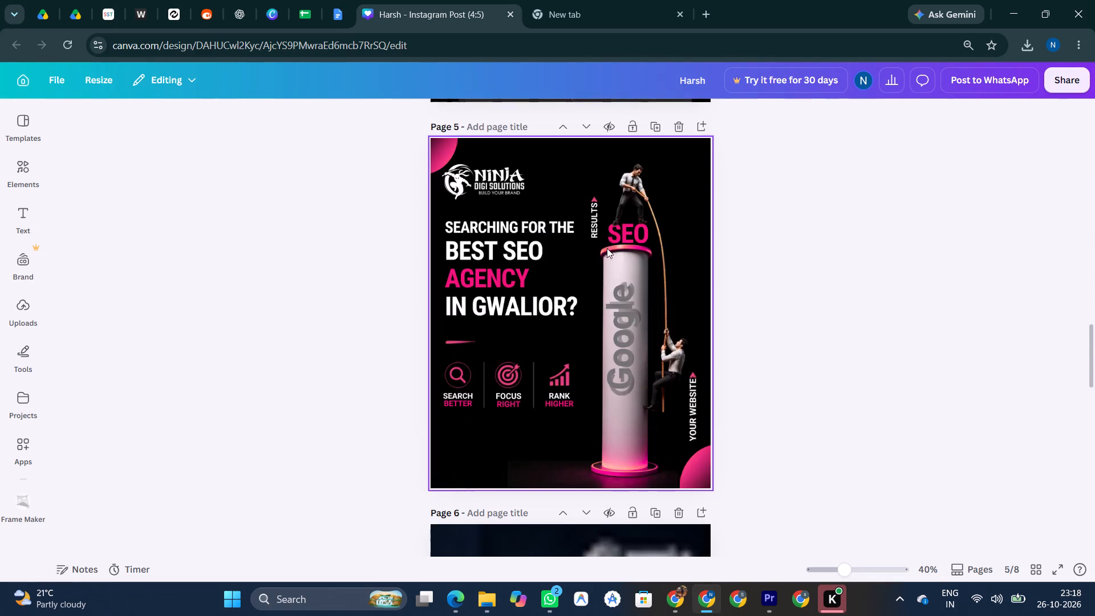
scroll(607, 248, "down", 12)
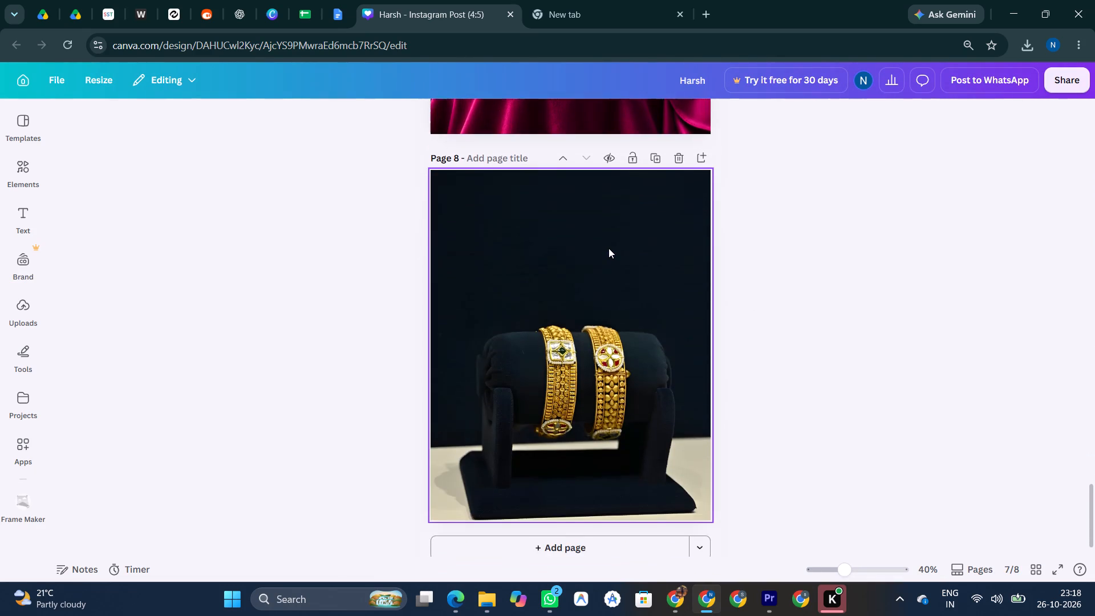
scroll(609, 248, "down", 2)
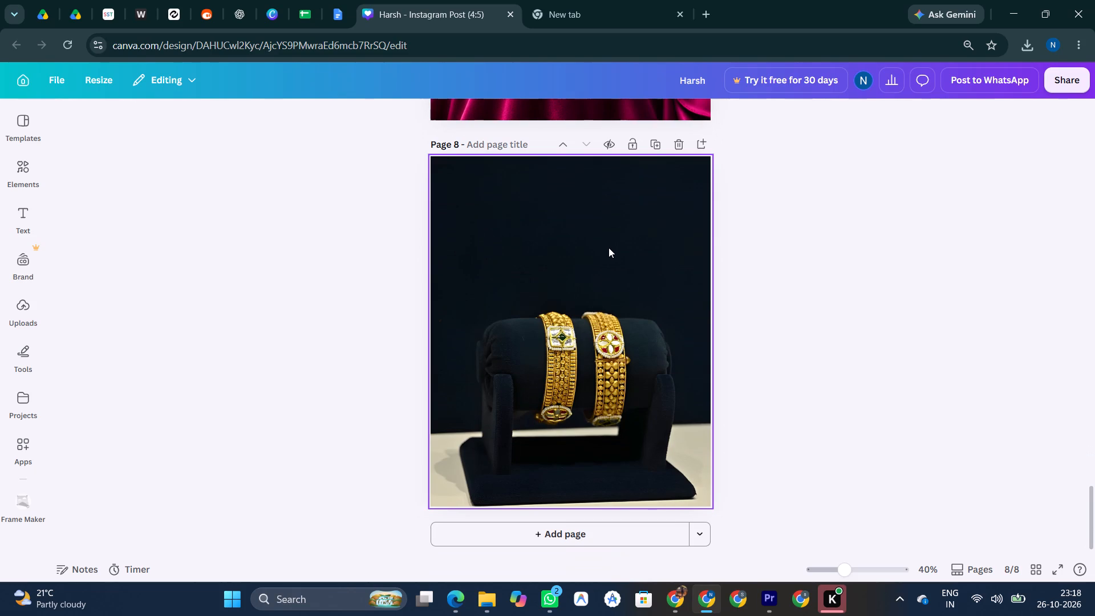
scroll(609, 248, "up", 6)
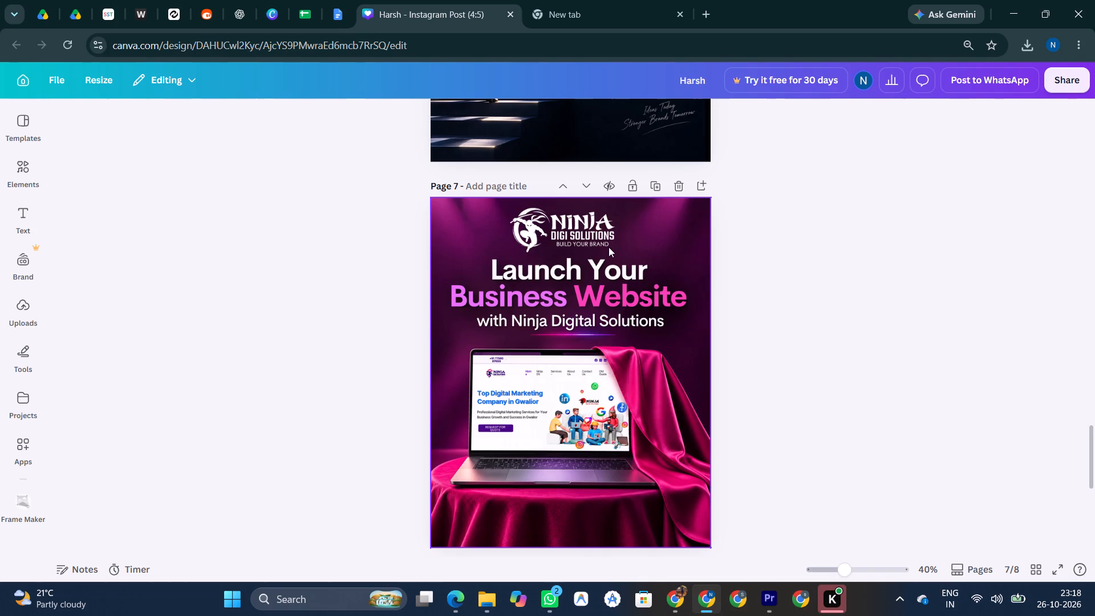
Select the Ninja Digi Solutions logo on page 7, the Launch Your Business Website post.
left_click(617, 242)
scroll(617, 242, "up", 4)
scroll(617, 244, "down", 3)
left_click(578, 318)
left_click(575, 298)
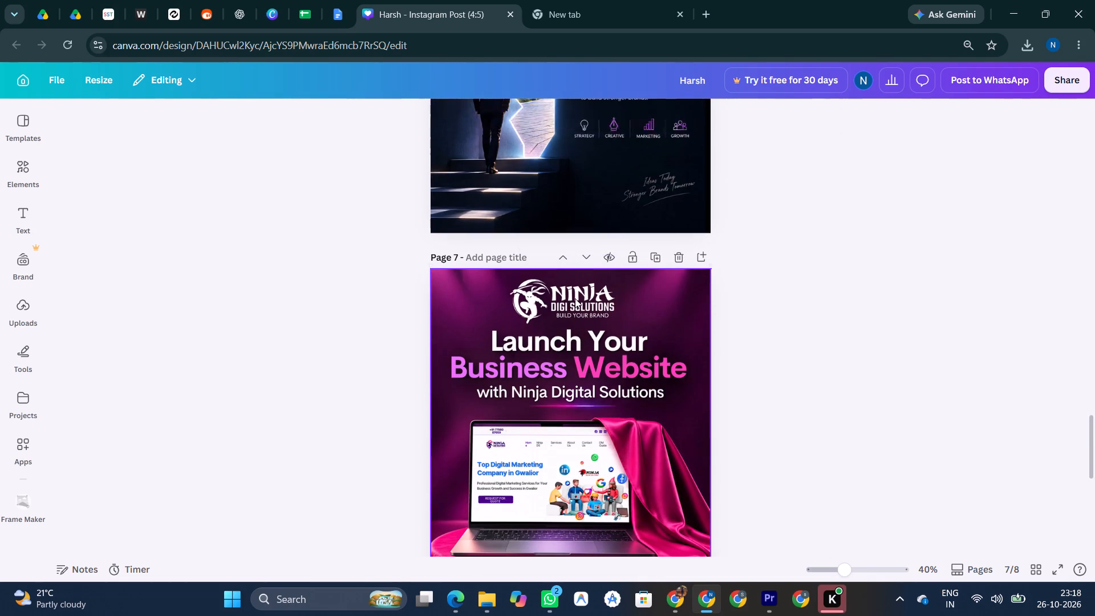
Look through the Harsh Instagram Post design in Canva from page 7 back to page 1, then close the design.
scroll(575, 298, "up", 5)
left_click(613, 297)
left_click(619, 290)
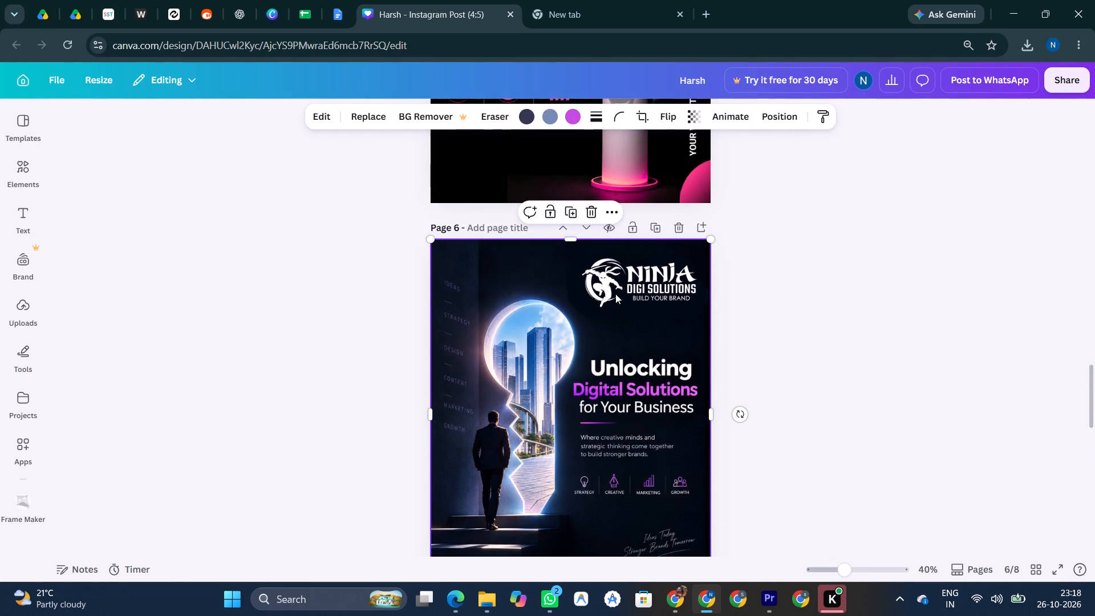
scroll(585, 326, "up", 3)
left_click(501, 101)
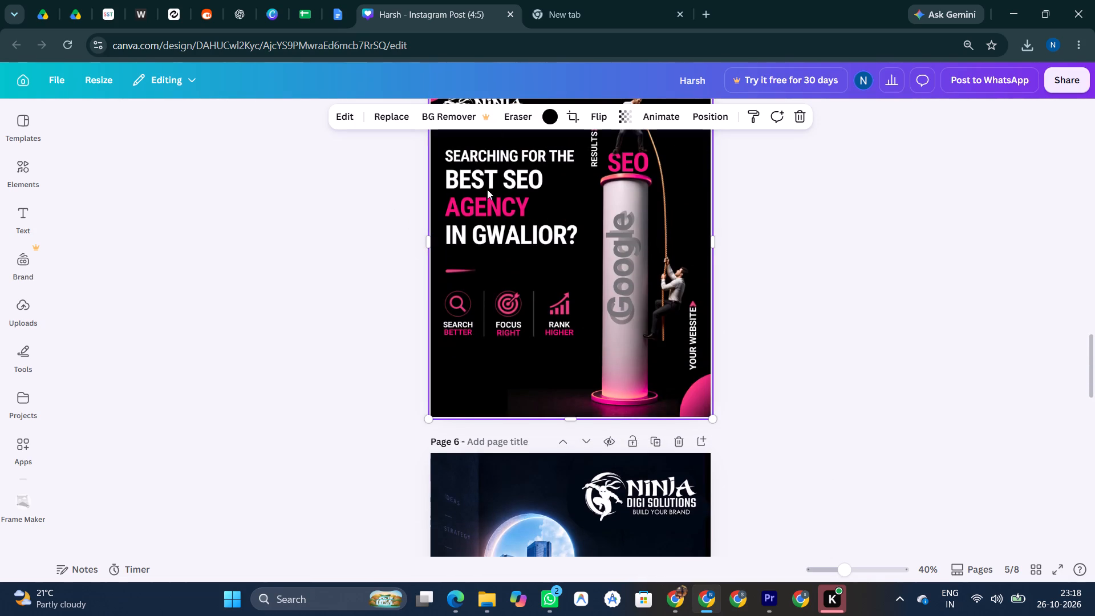
left_click(487, 189)
scroll(488, 189, "up", 3)
left_click(485, 344)
left_click(525, 212)
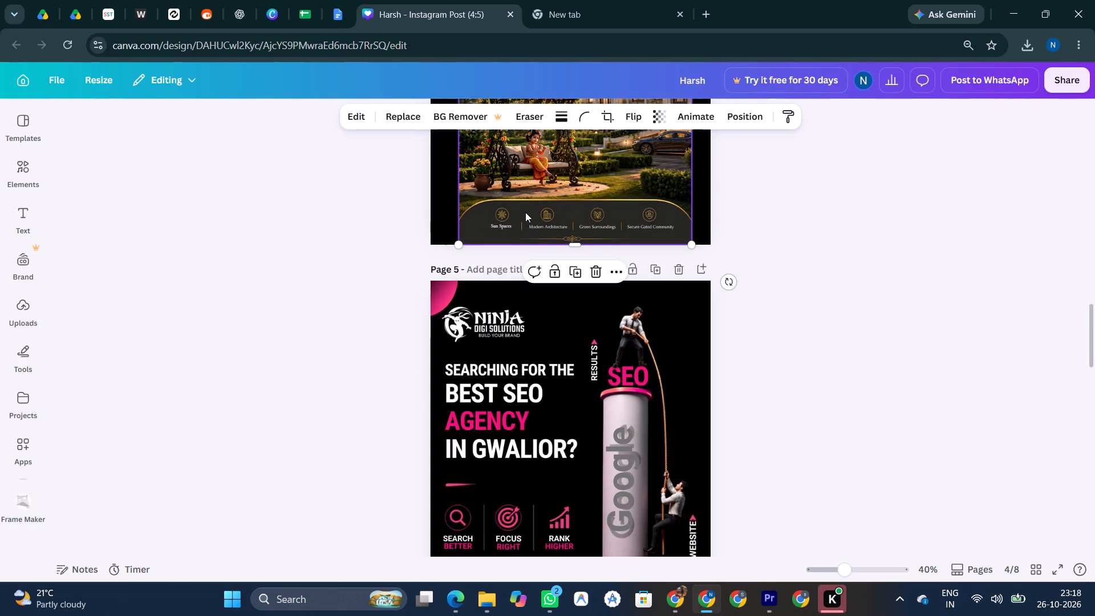
left_click(520, 212)
left_click(479, 337)
scroll(479, 319, "up", 14)
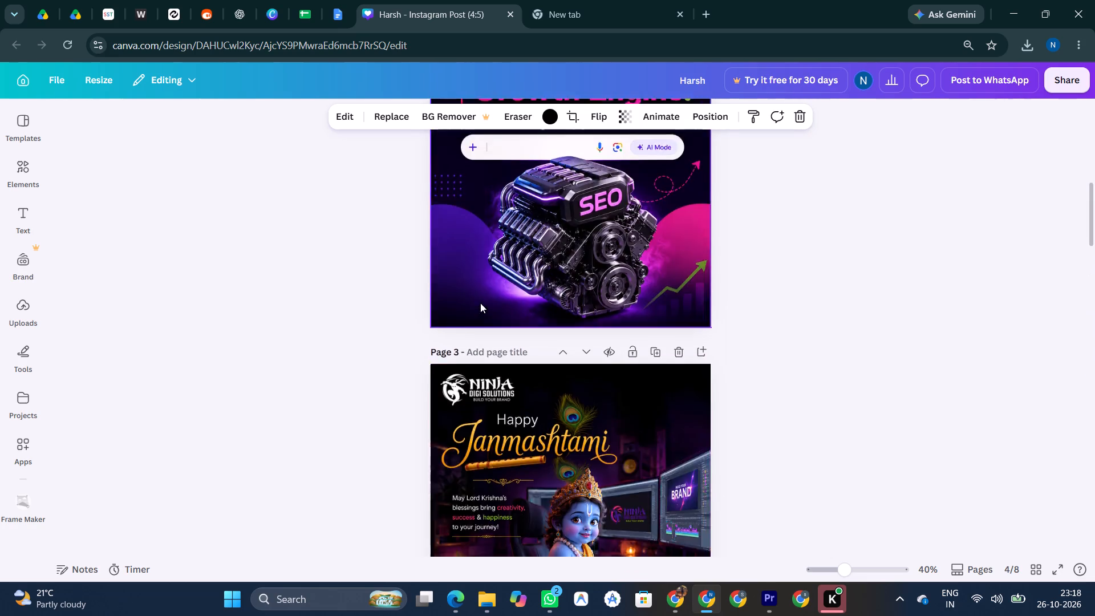
scroll(480, 303, "up", 16)
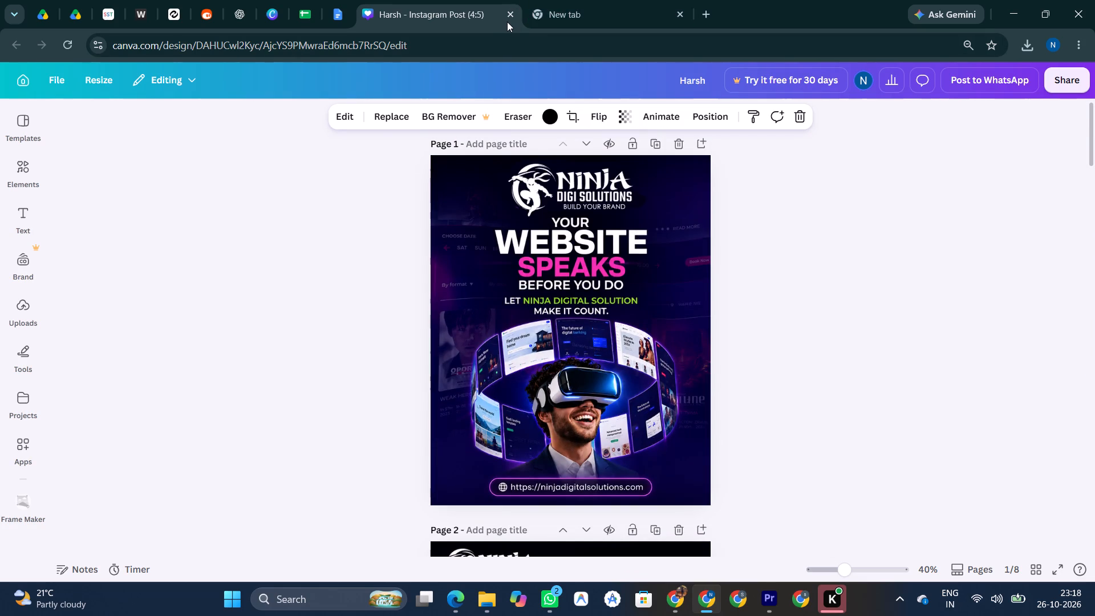
left_click(509, 20)
left_click(1077, 0)
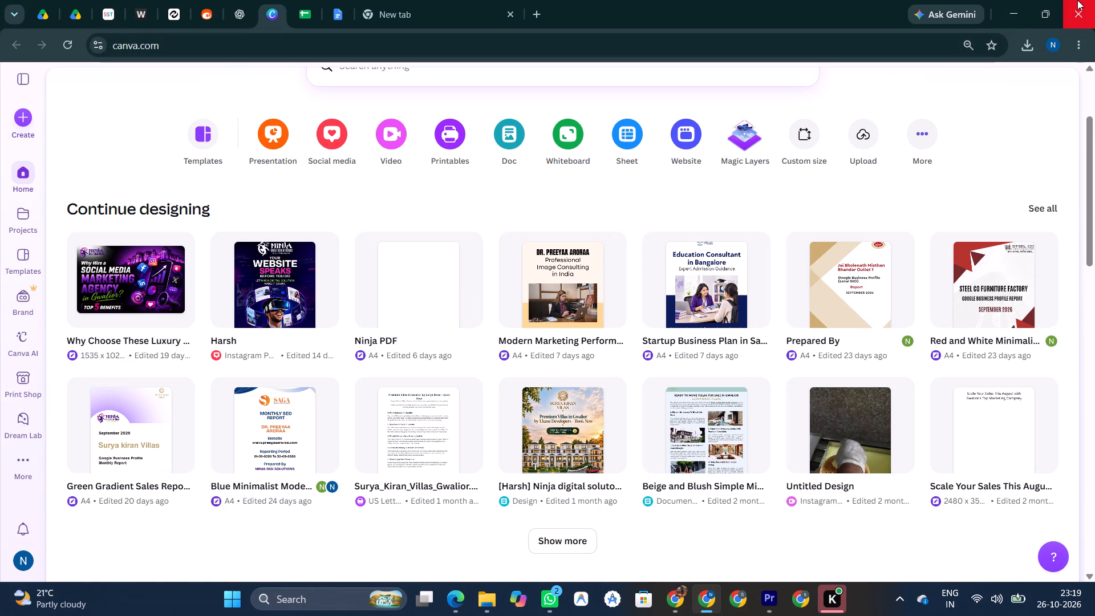
Switch to Premiere Pro and play the sequence around the Best Kulcha title clip on track V2 to review it.
left_click(761, 612)
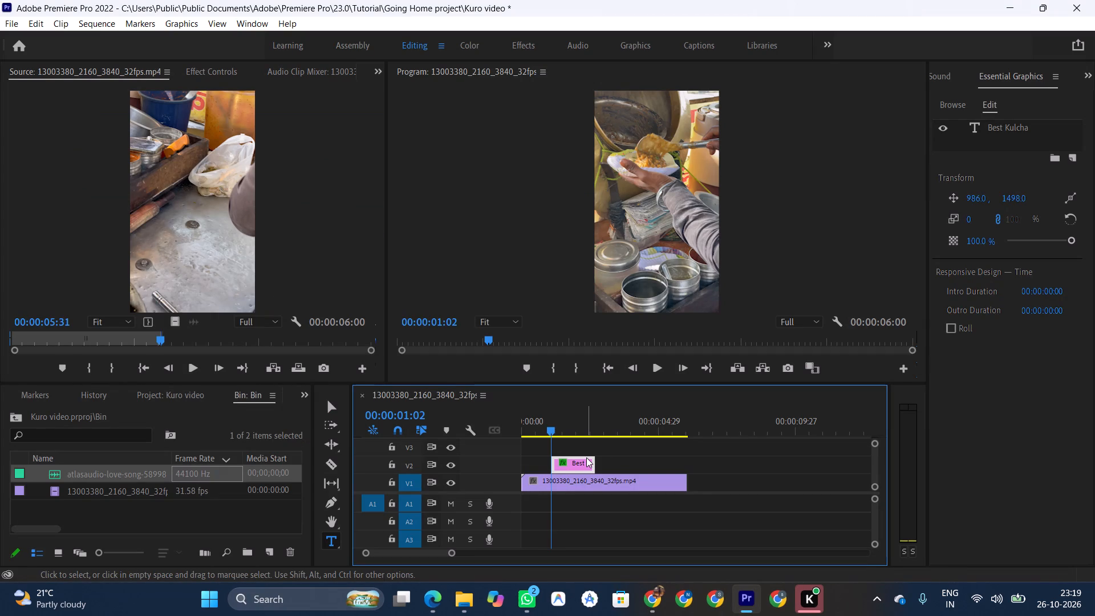
key("space")
key("space")
left_click(553, 437)
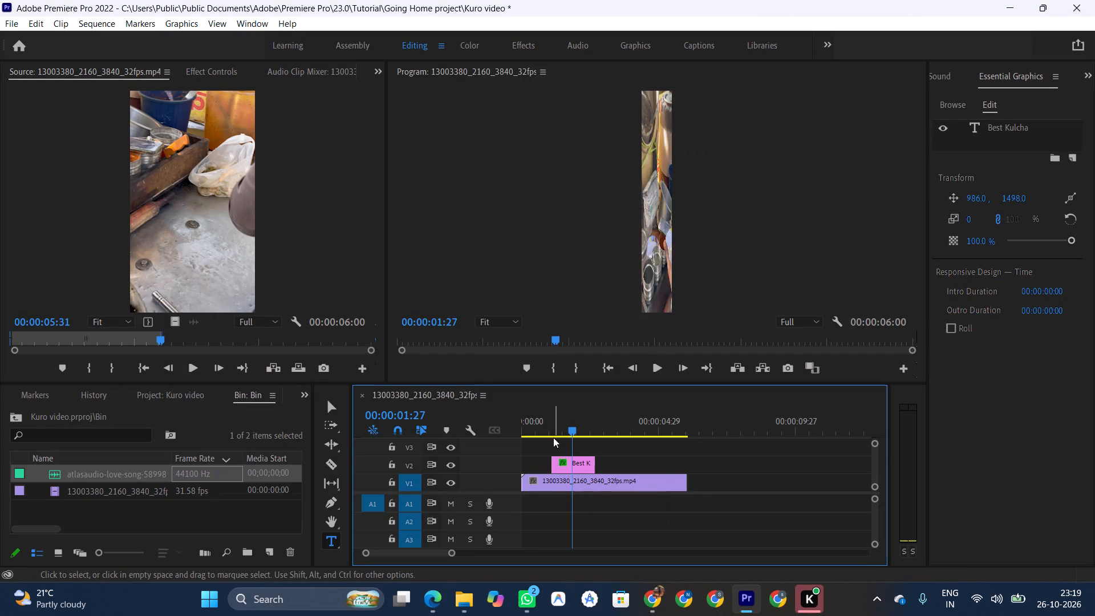
left_click(546, 423)
key("space")
key("space")
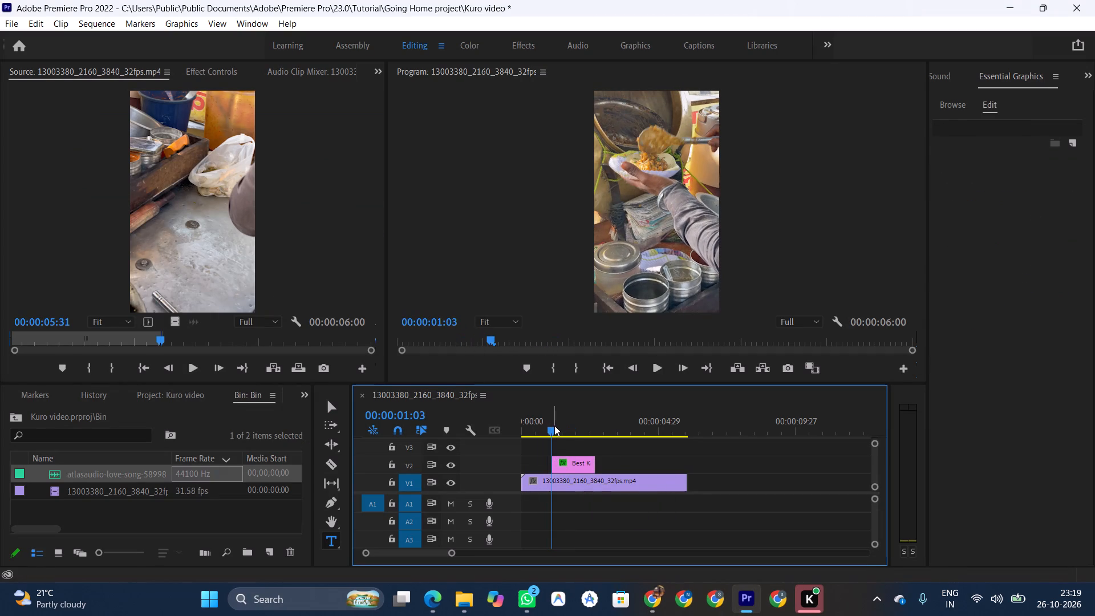
left_click(561, 475)
left_click(566, 467)
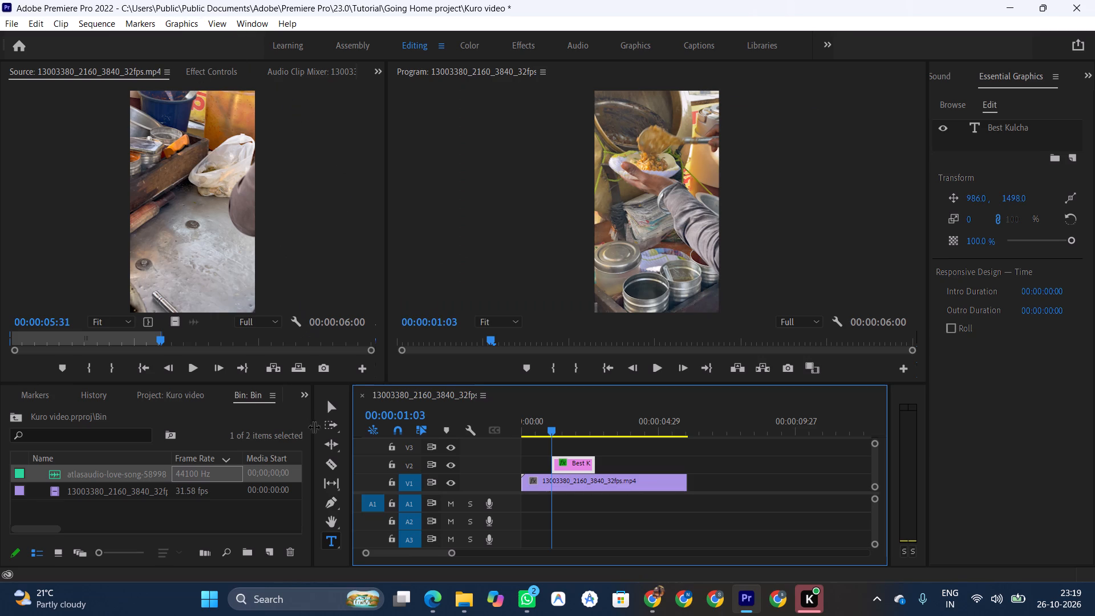
key("space")
key("space")
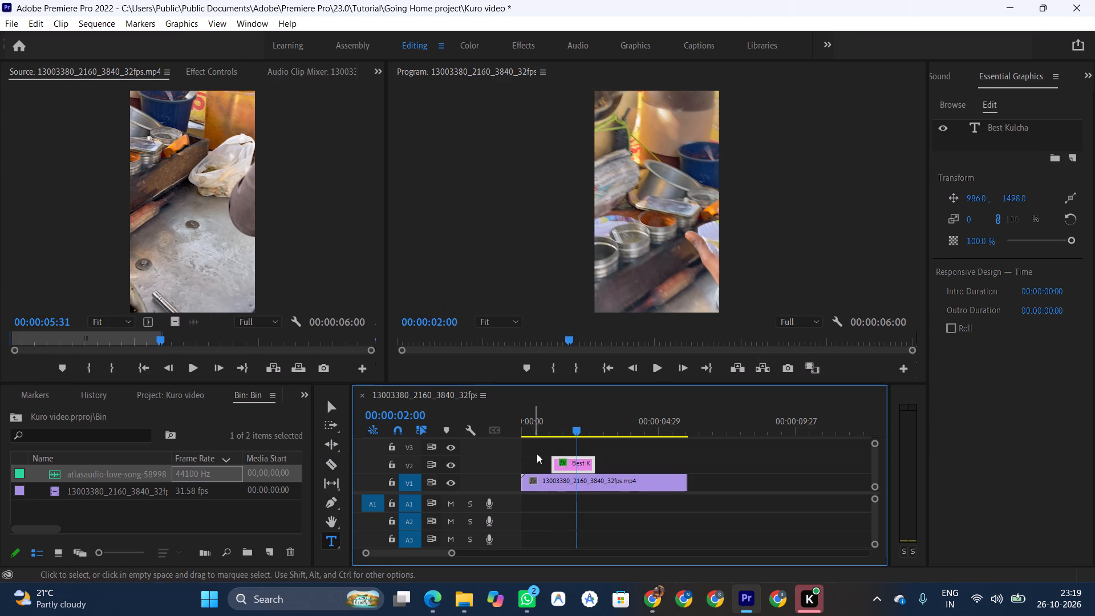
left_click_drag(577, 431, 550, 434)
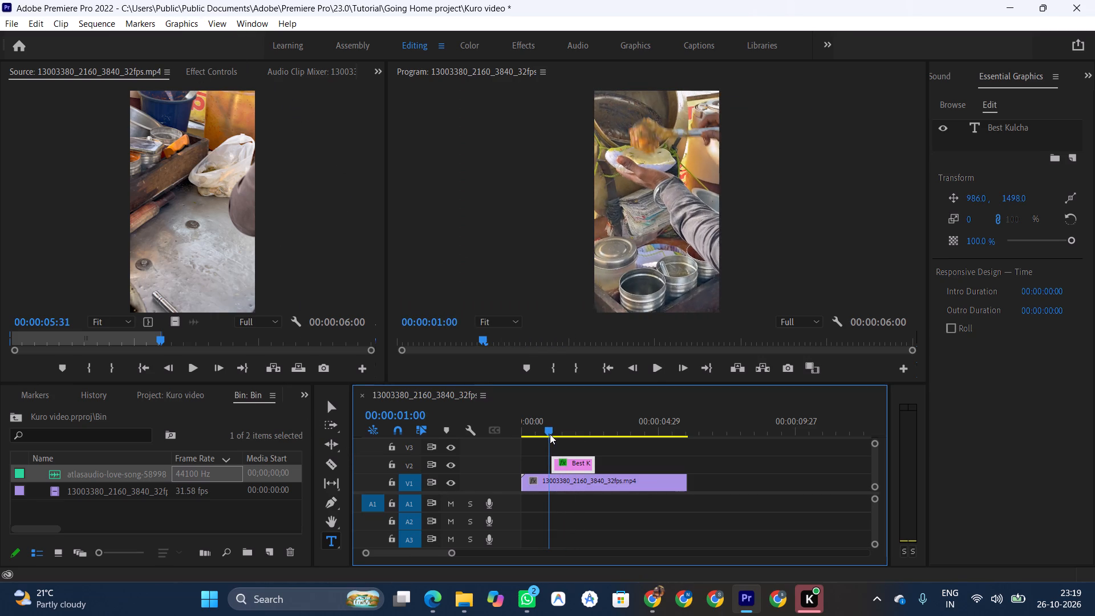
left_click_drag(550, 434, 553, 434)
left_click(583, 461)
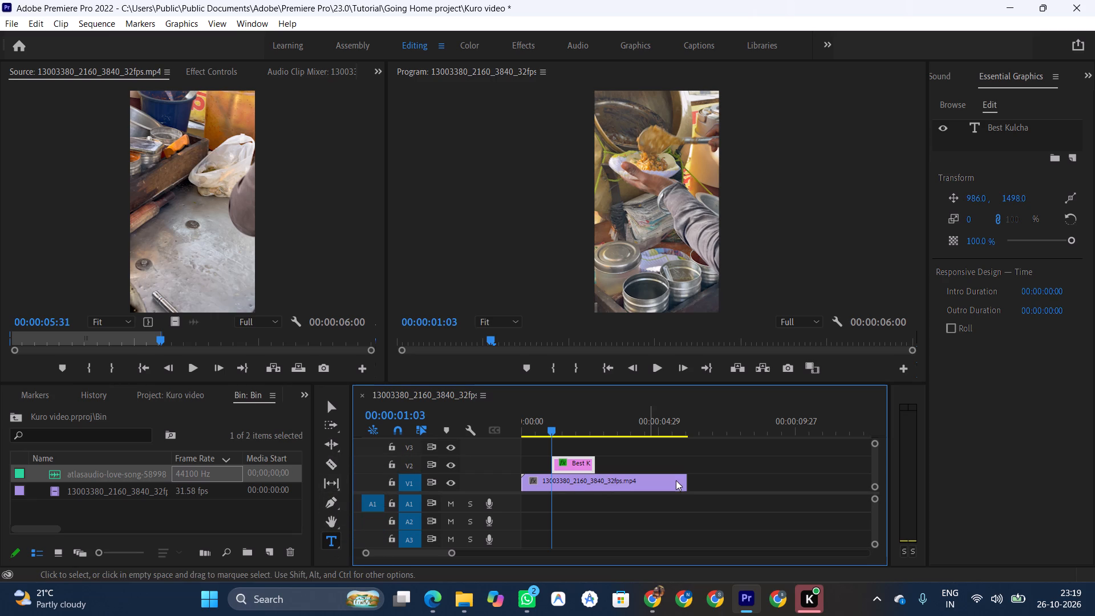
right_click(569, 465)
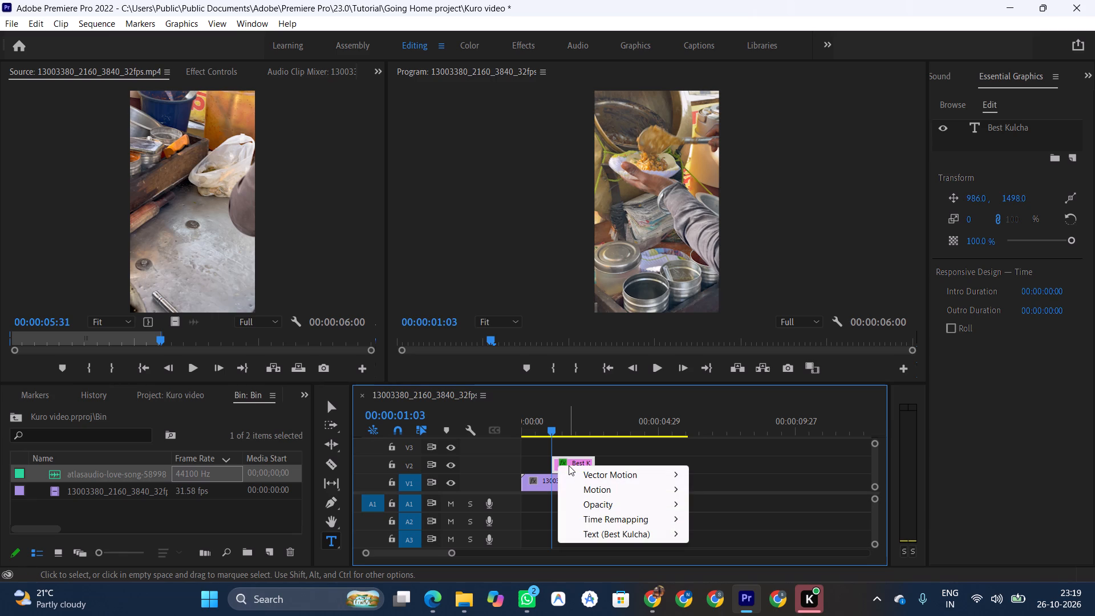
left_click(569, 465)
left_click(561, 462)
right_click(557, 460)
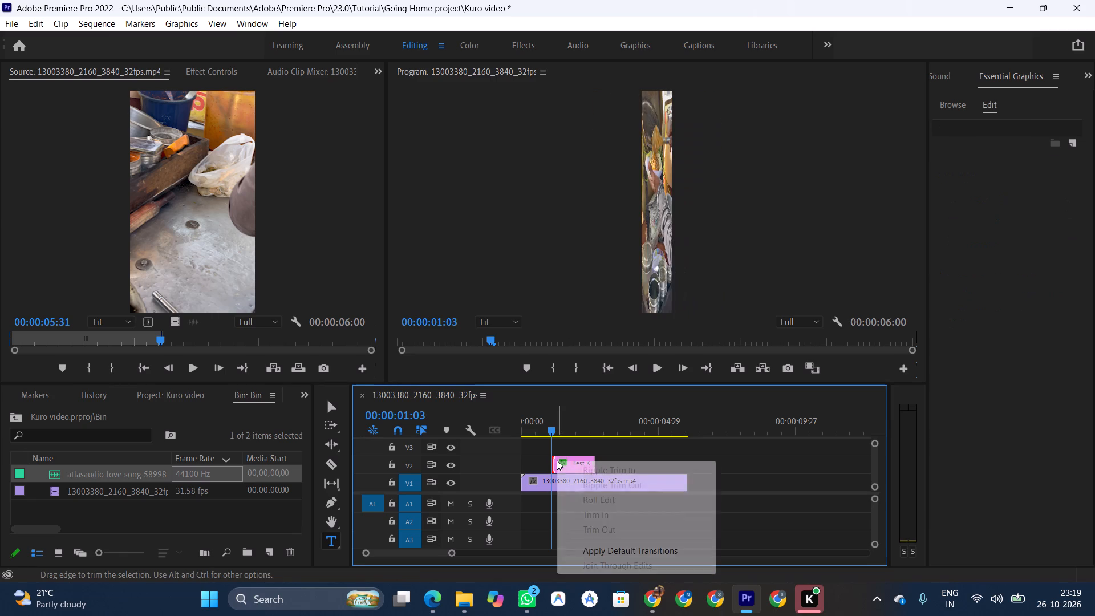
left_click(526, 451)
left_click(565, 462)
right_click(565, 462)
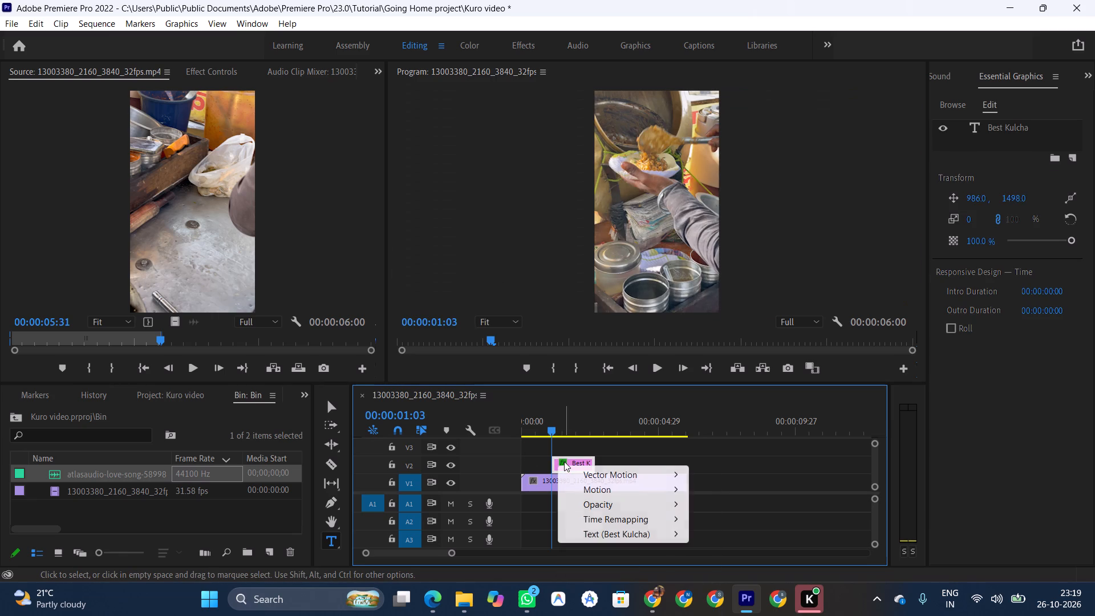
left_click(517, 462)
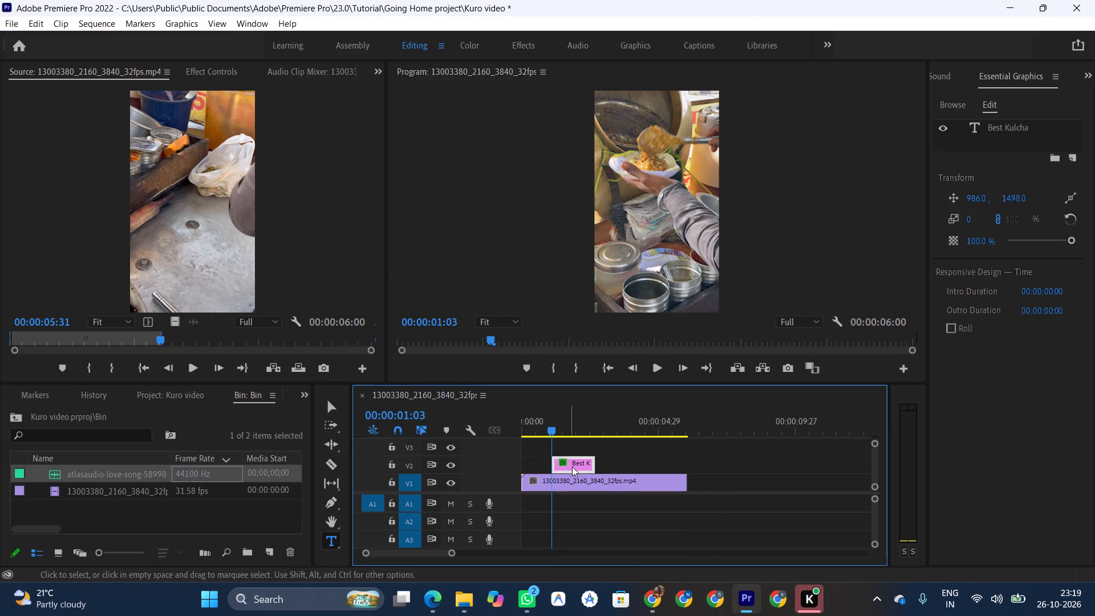
Show the effect controls for the Best Kulcha title clip on track V2.
left_click(574, 467)
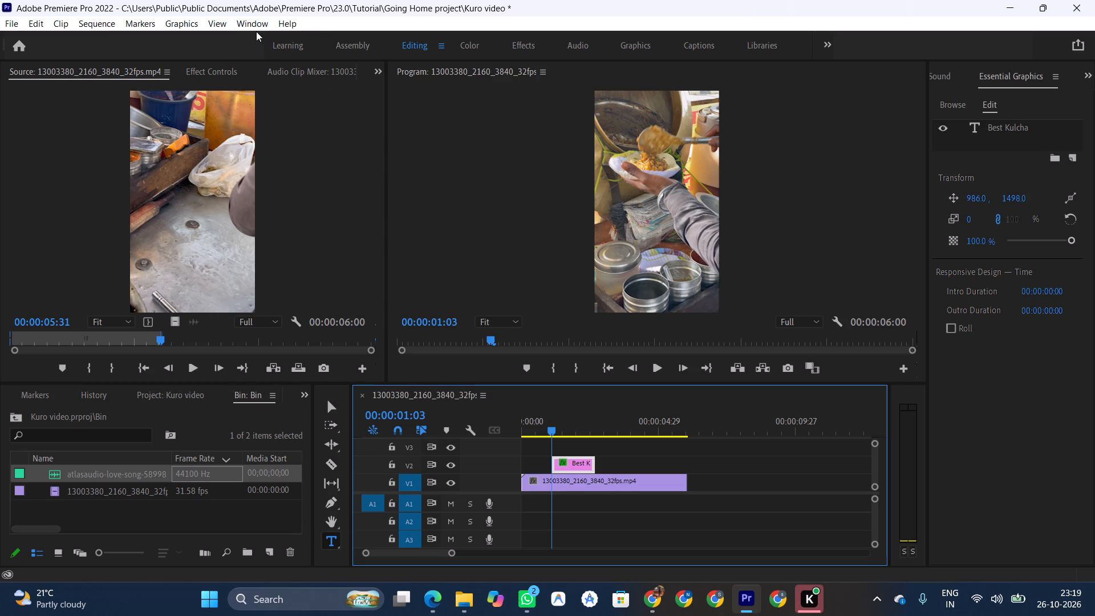
right_click(256, 31)
left_click(253, 19)
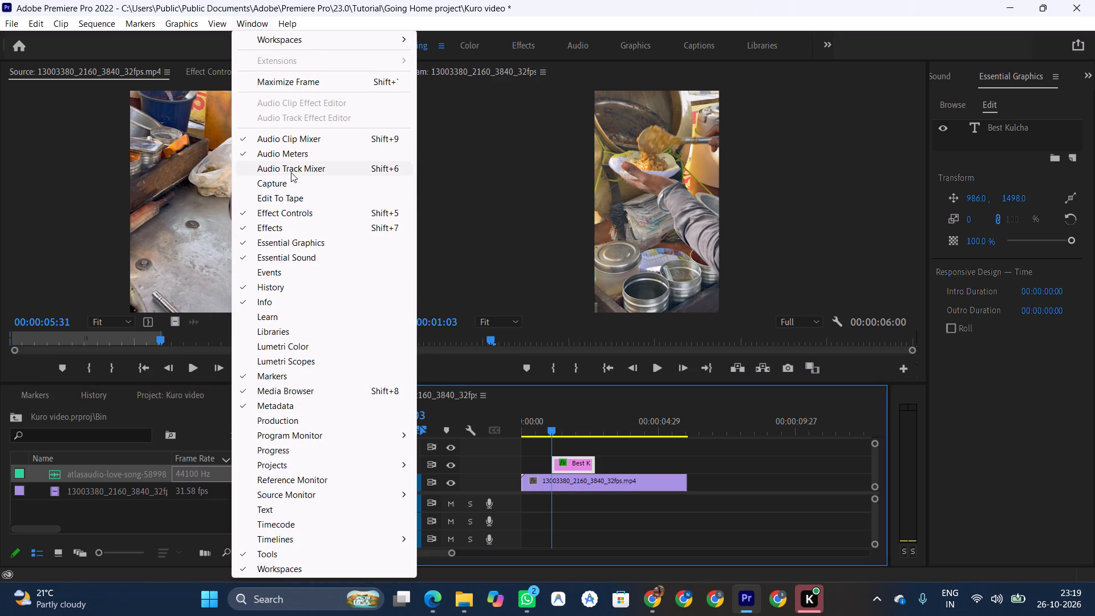
left_click(291, 214)
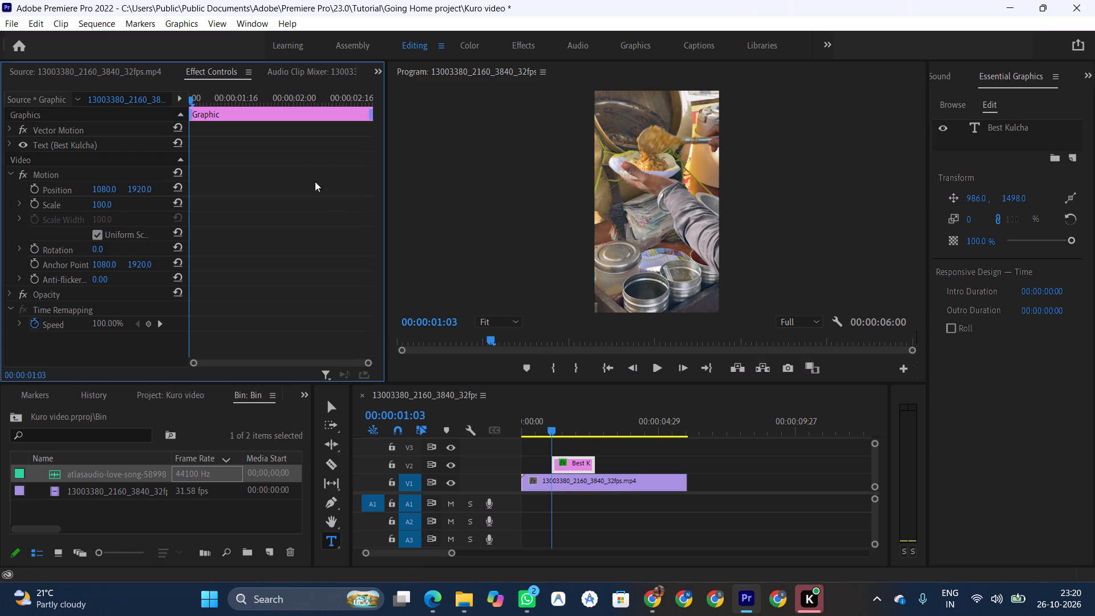
Scrub through the Best Kulcha title clip and play the sequence from the start to check the title's timing.
left_click(305, 96)
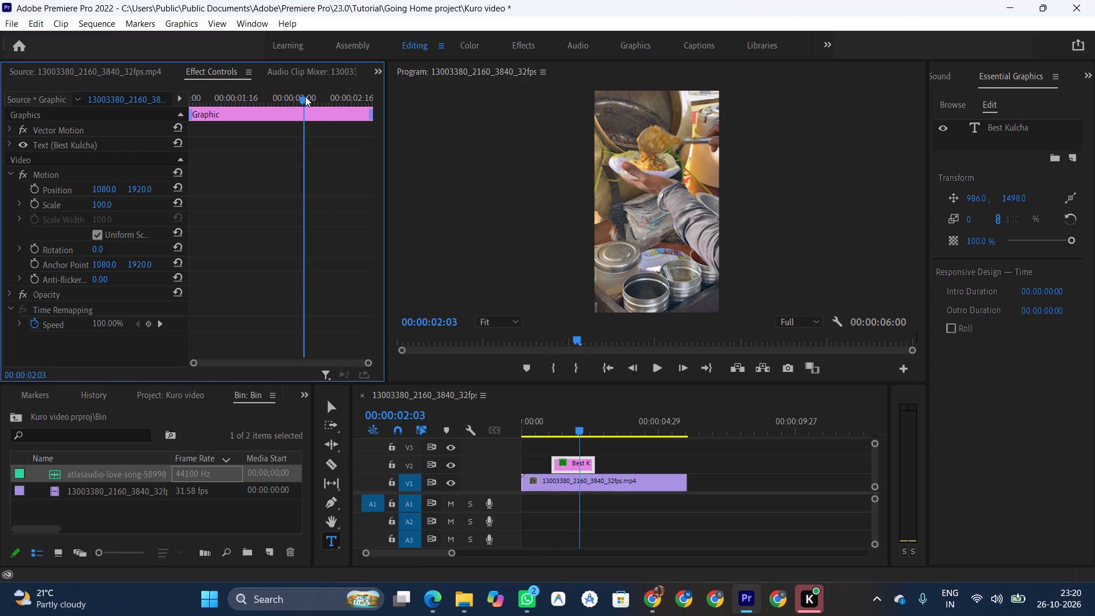
left_click_drag(305, 99, 302, 99)
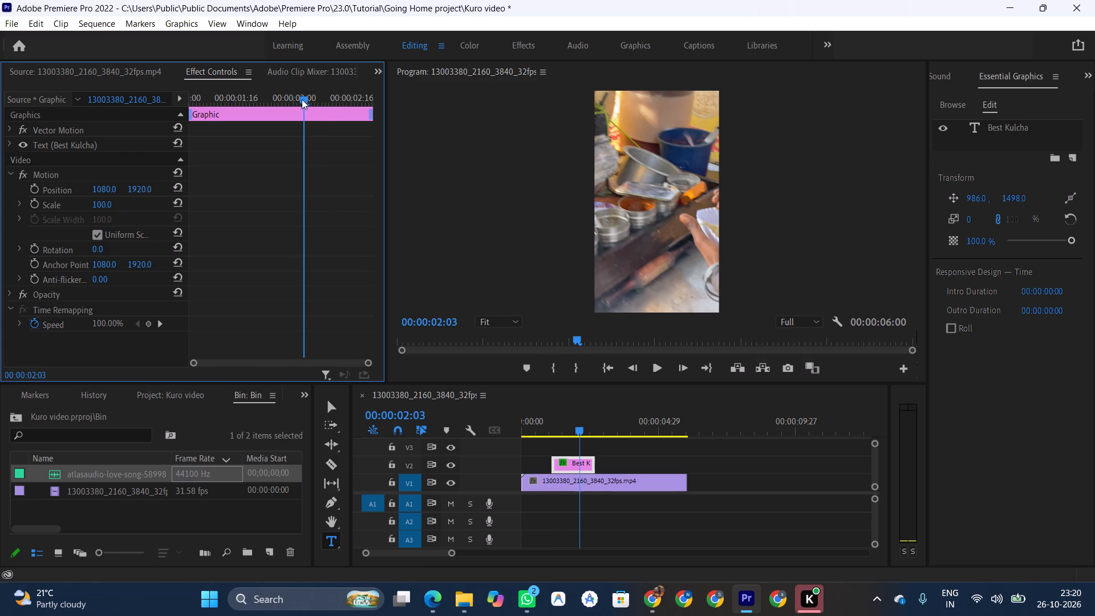
left_click_drag(302, 99, 208, 115)
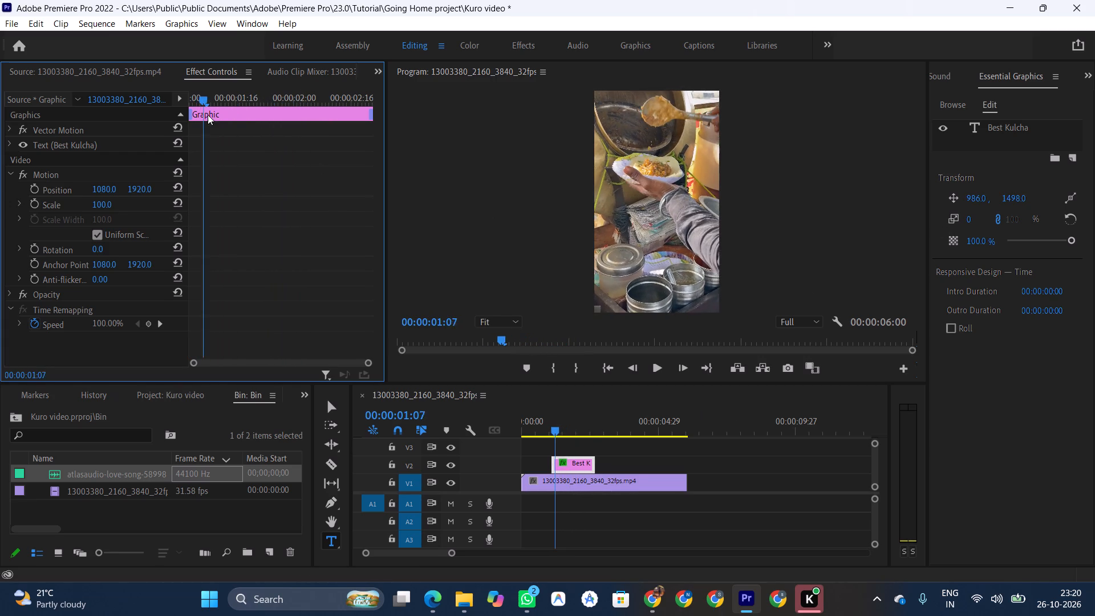
left_click_drag(208, 115, 242, 116)
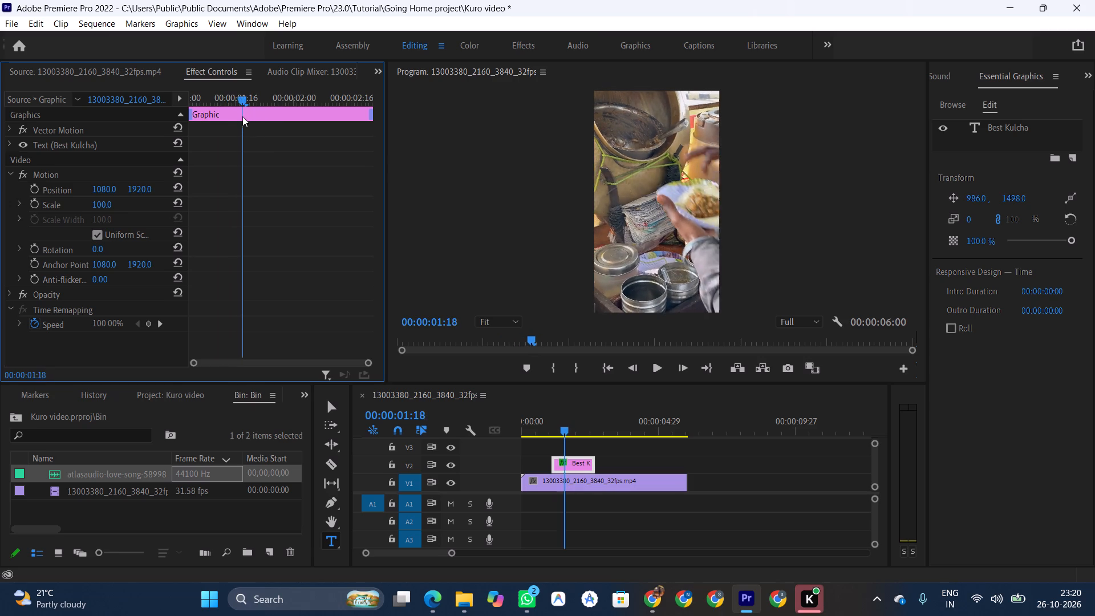
left_click_drag(242, 116, 146, 116)
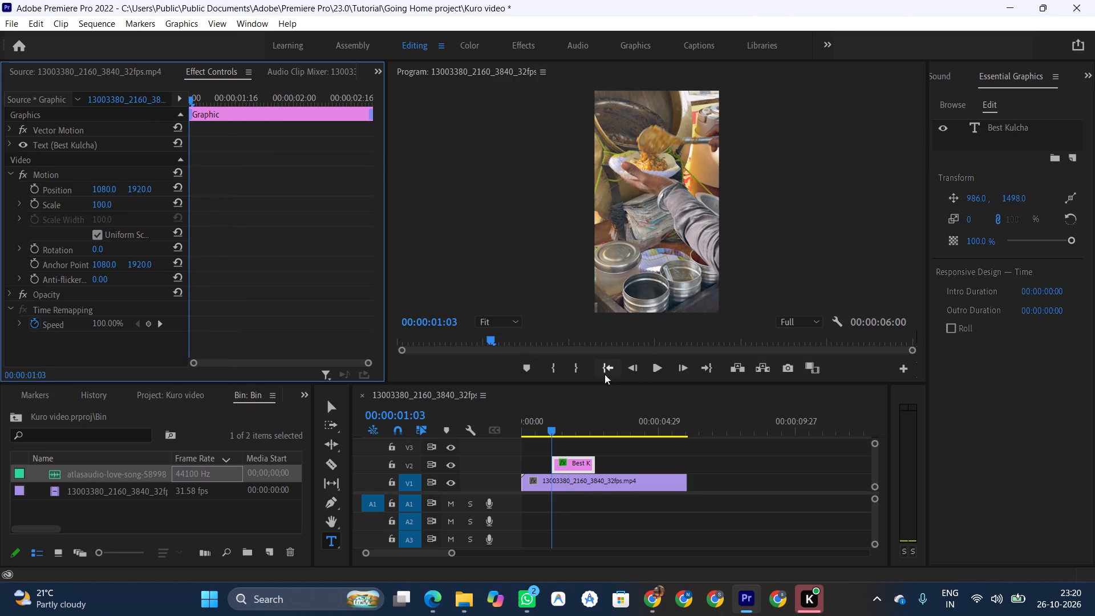
left_click_drag(550, 427, 466, 432)
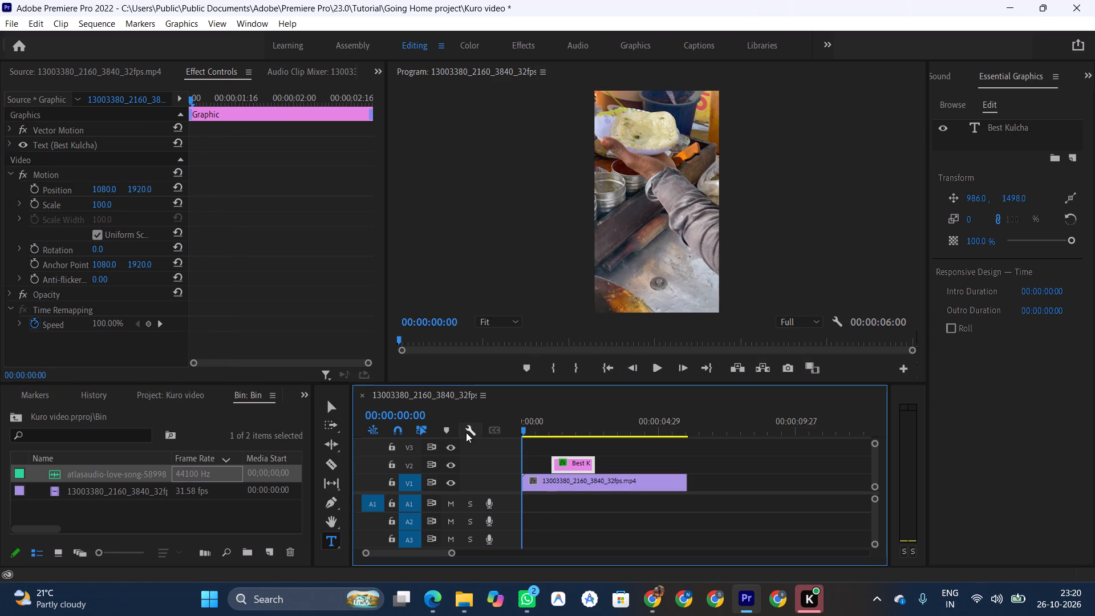
key("space")
key("space")
key("space")
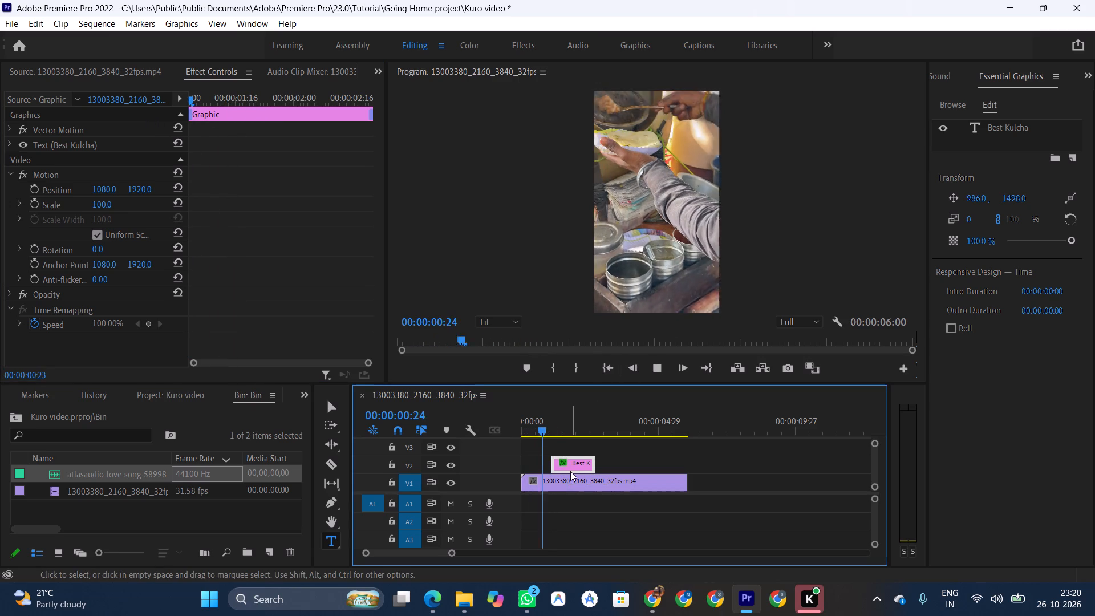
key("space")
Move the Best Kulcha title clip earlier on track V2 so that it starts at 00:00:00:22.
left_click_drag(580, 463, 571, 461)
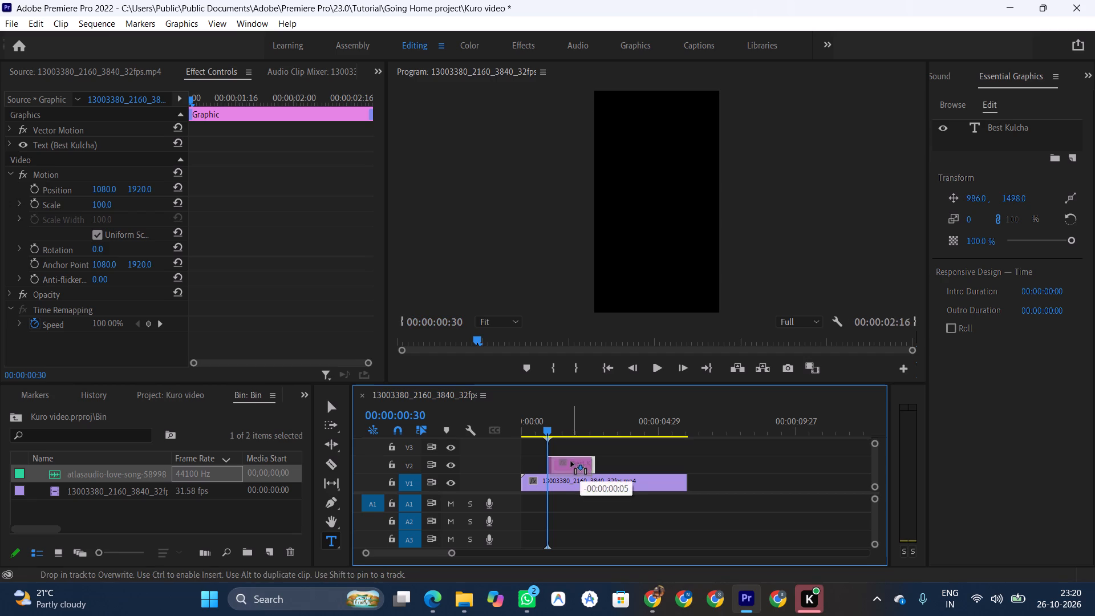
left_click_drag(571, 461, 570, 461)
left_click(532, 430)
key("space")
key("space")
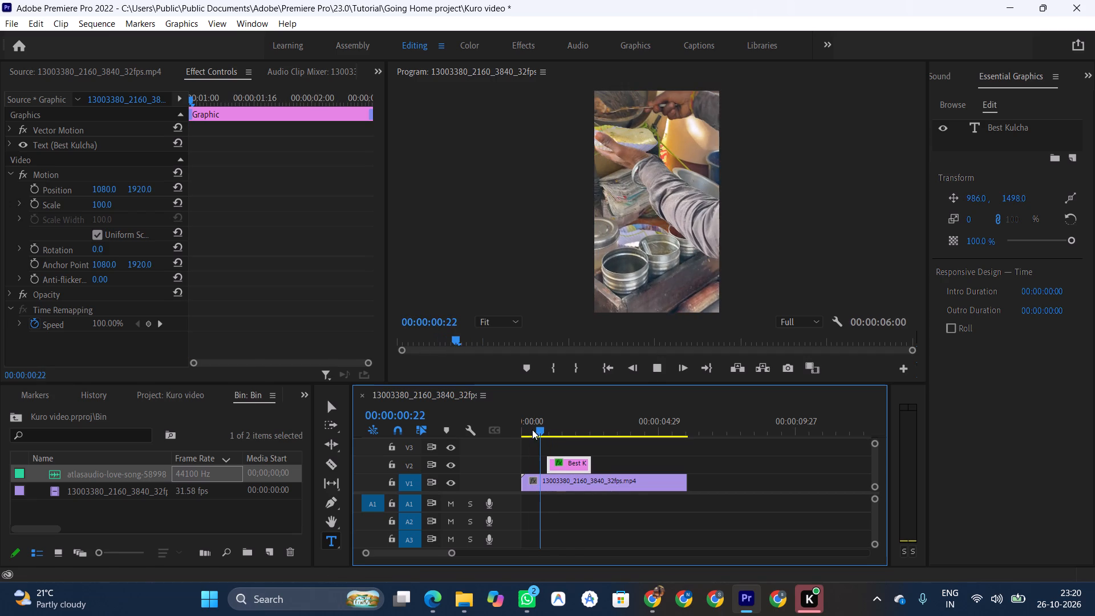
left_click_drag(567, 461, 557, 460)
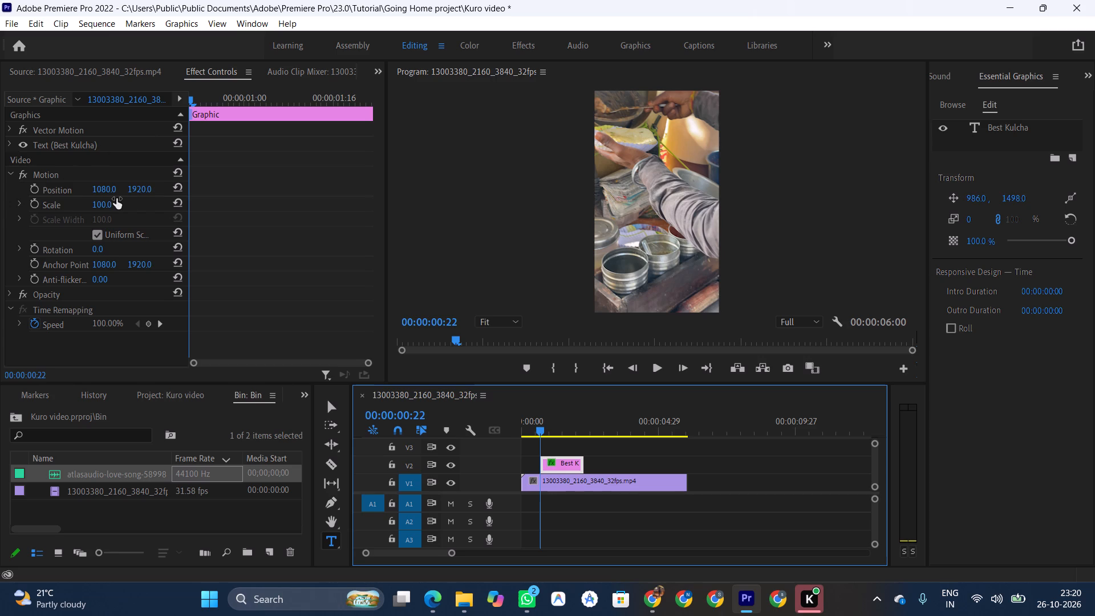
Turn on Position keyframing for the Best Kulcha title with a first keyframe at 00:00:00:22.
left_click(102, 187)
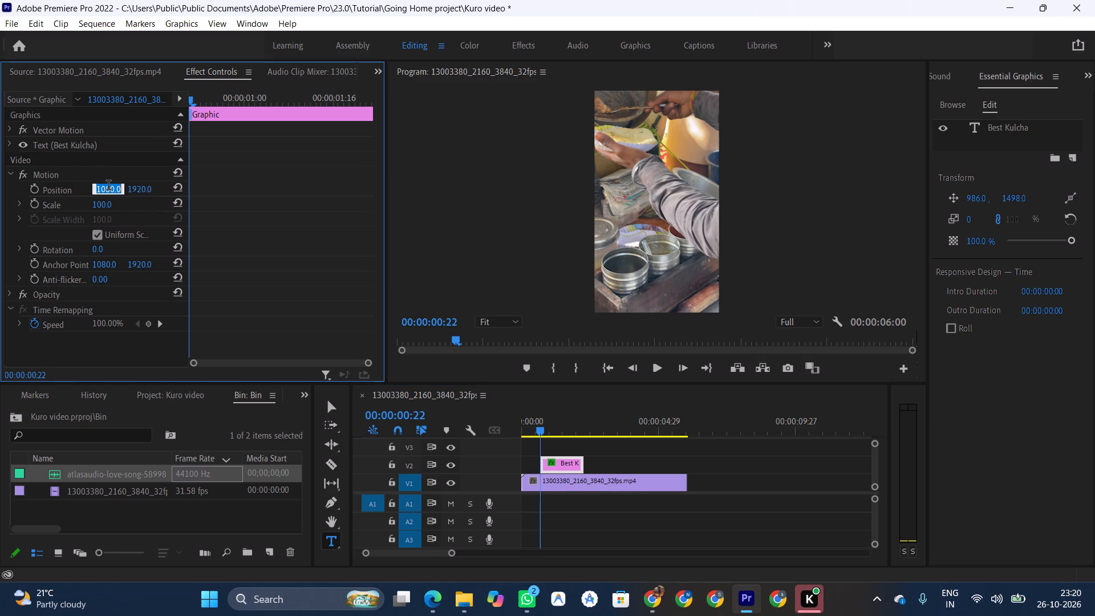
left_click(173, 185)
left_click(30, 185)
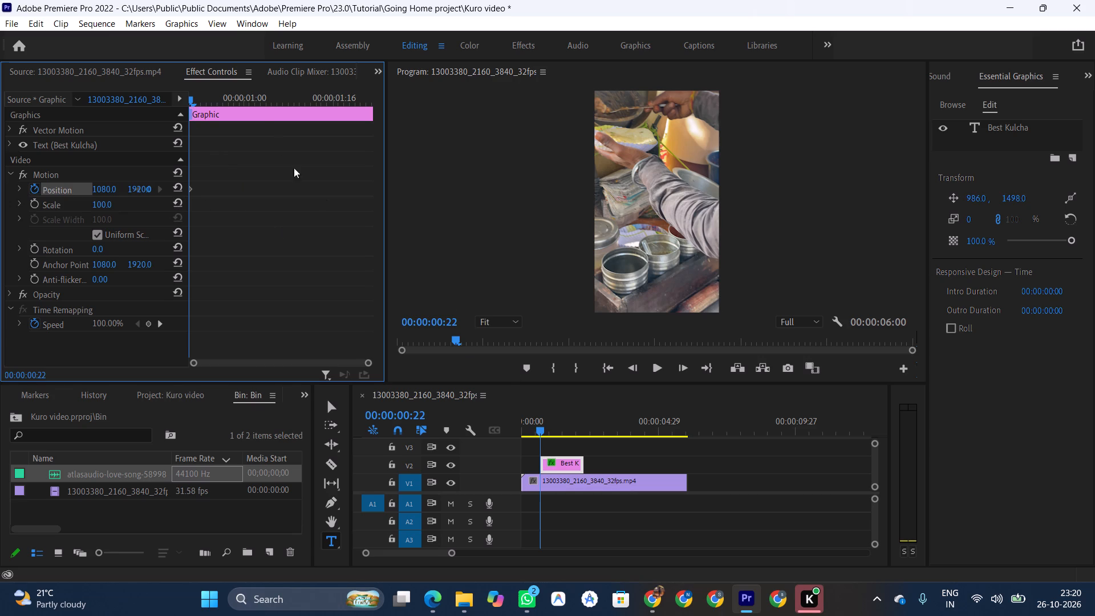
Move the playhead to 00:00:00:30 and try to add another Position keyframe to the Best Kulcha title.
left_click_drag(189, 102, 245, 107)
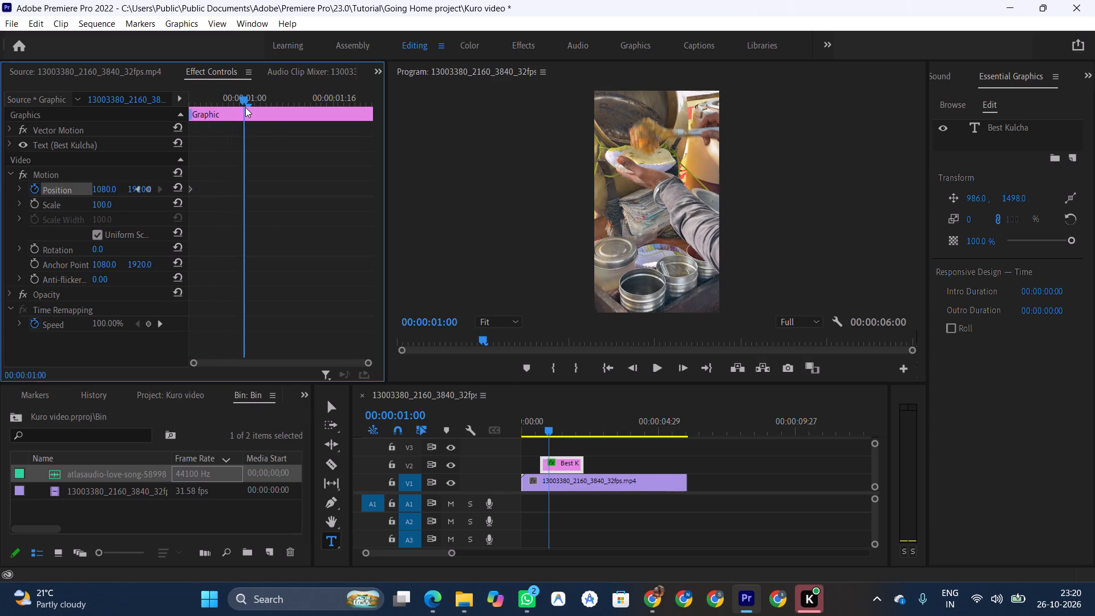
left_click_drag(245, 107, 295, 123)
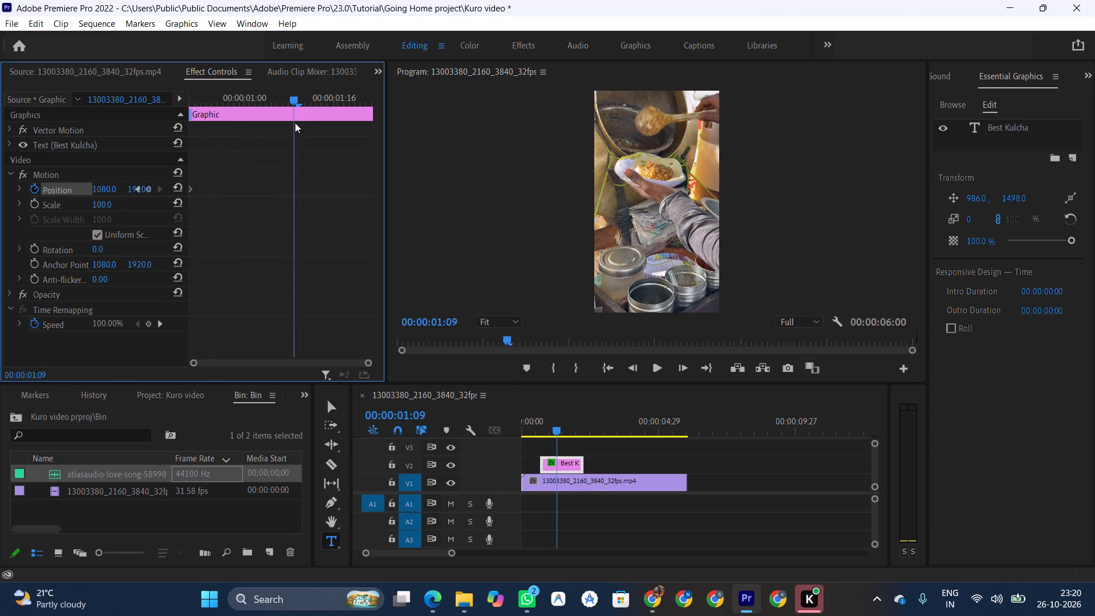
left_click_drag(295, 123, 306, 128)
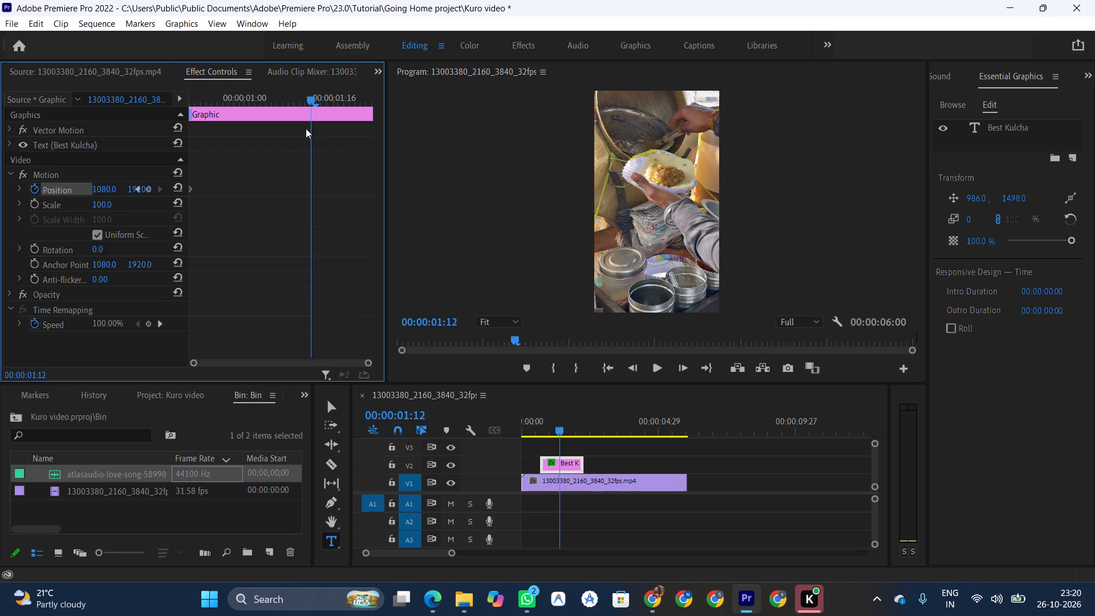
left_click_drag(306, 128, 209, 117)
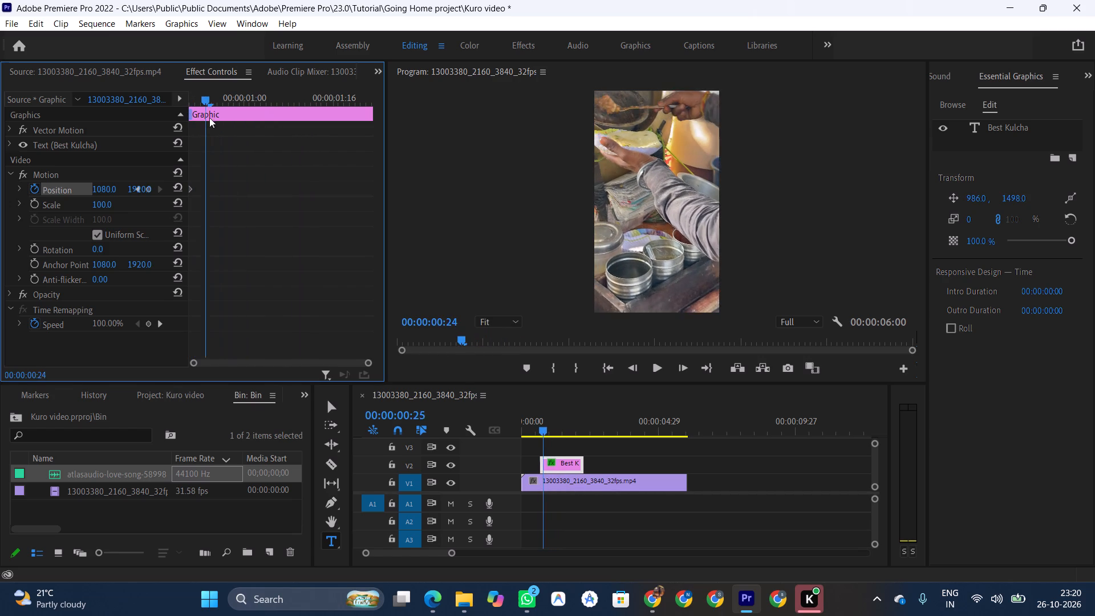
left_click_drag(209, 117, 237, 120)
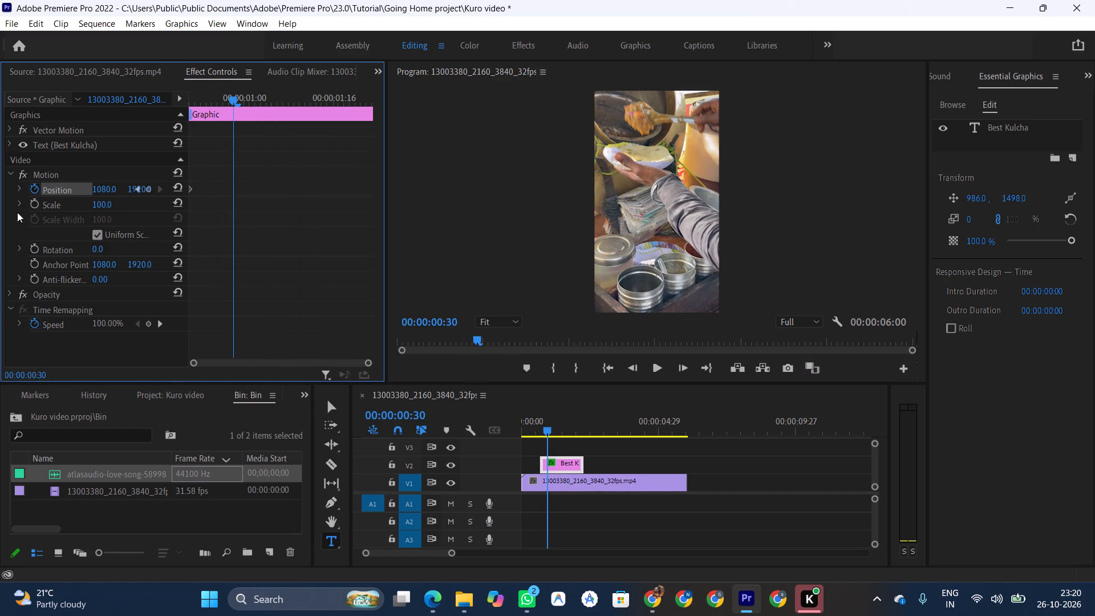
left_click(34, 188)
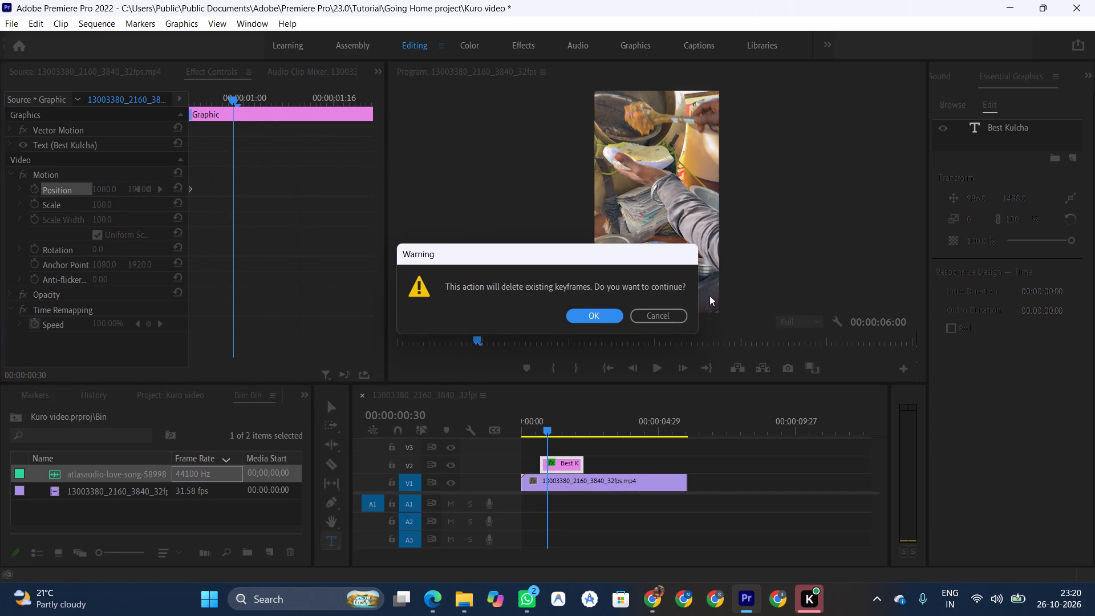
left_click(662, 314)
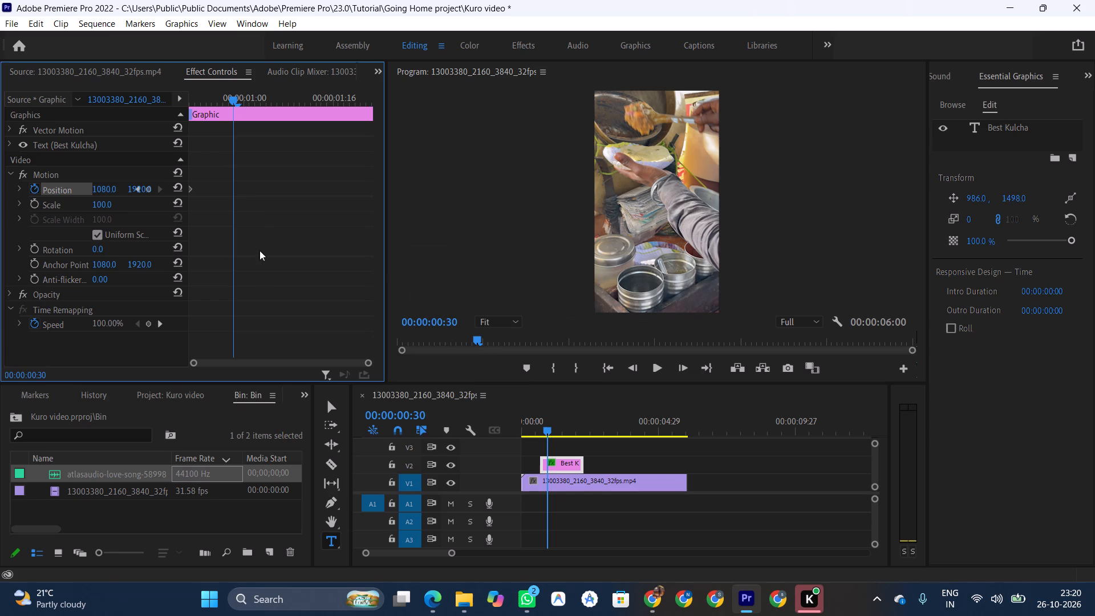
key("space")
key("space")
Set the scale of the Best Kulcha text layer to 31.
left_click_drag(972, 221, 989, 221)
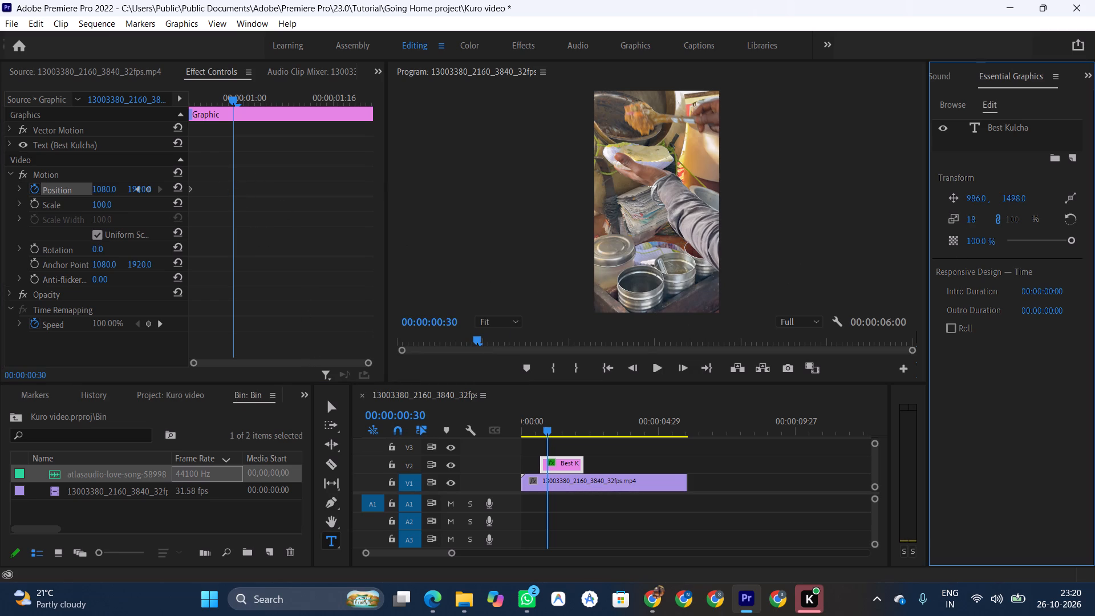
left_click_drag(989, 221, 999, 221)
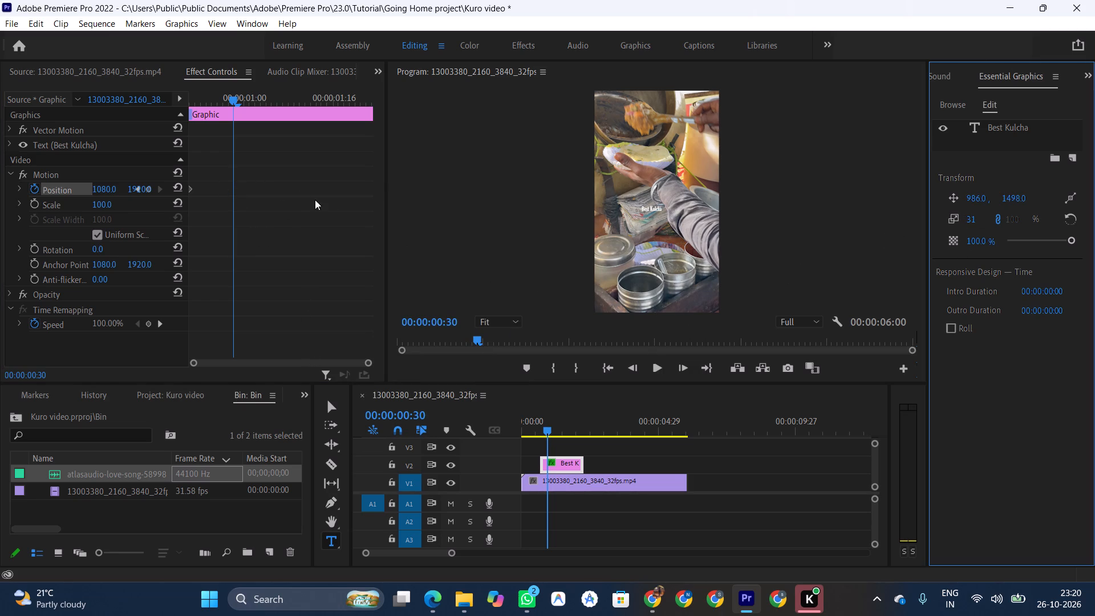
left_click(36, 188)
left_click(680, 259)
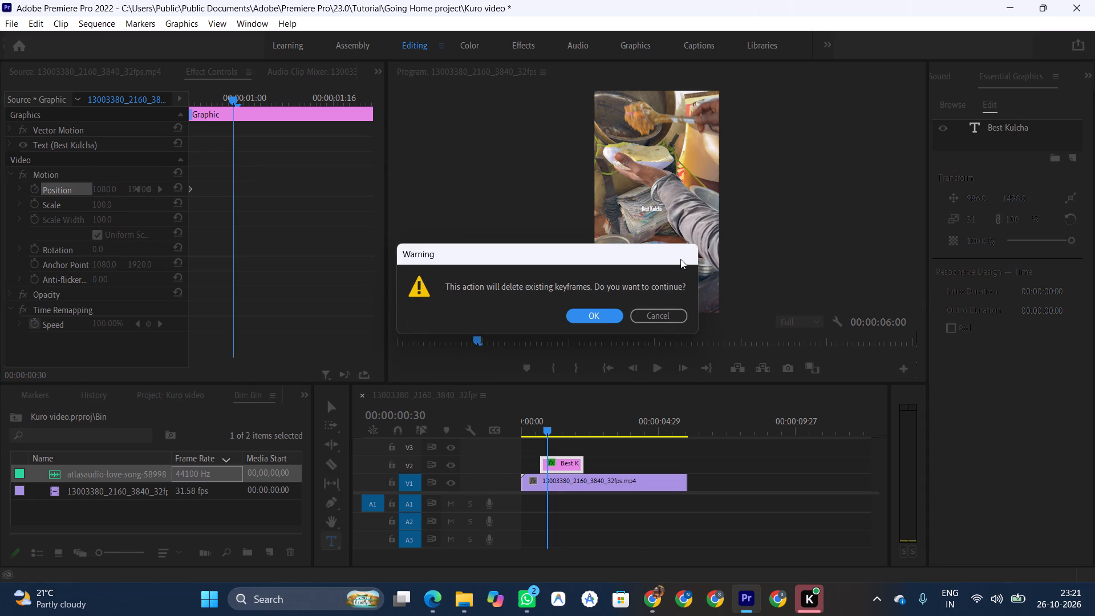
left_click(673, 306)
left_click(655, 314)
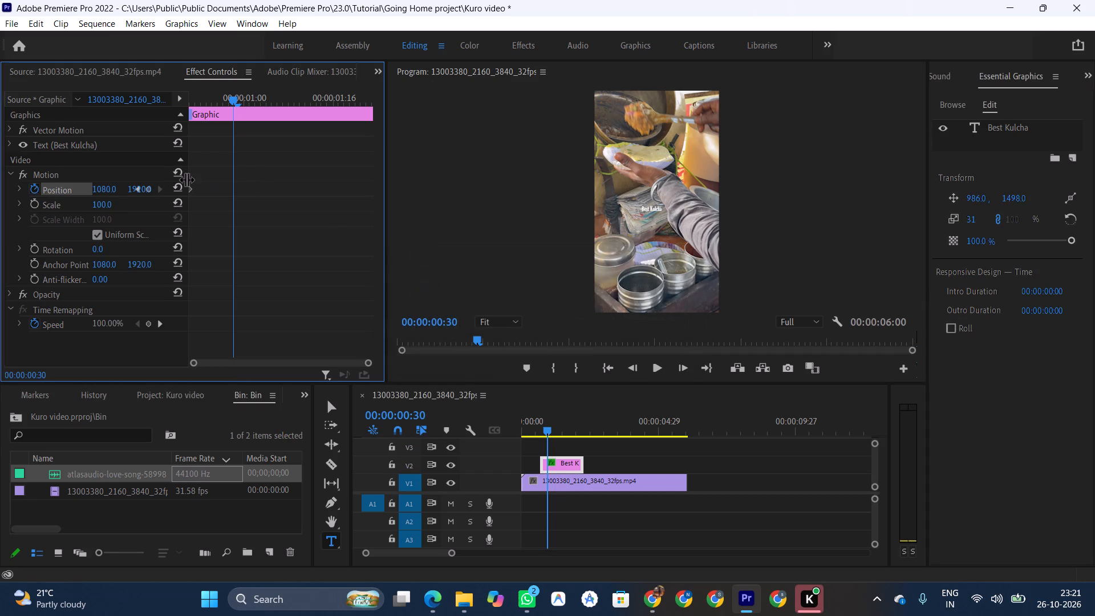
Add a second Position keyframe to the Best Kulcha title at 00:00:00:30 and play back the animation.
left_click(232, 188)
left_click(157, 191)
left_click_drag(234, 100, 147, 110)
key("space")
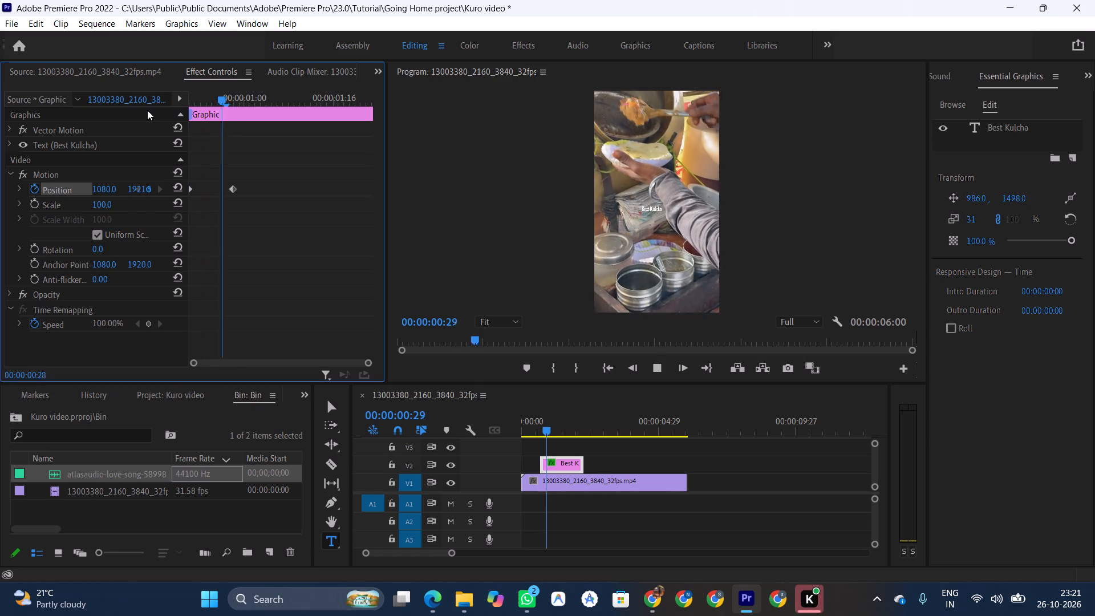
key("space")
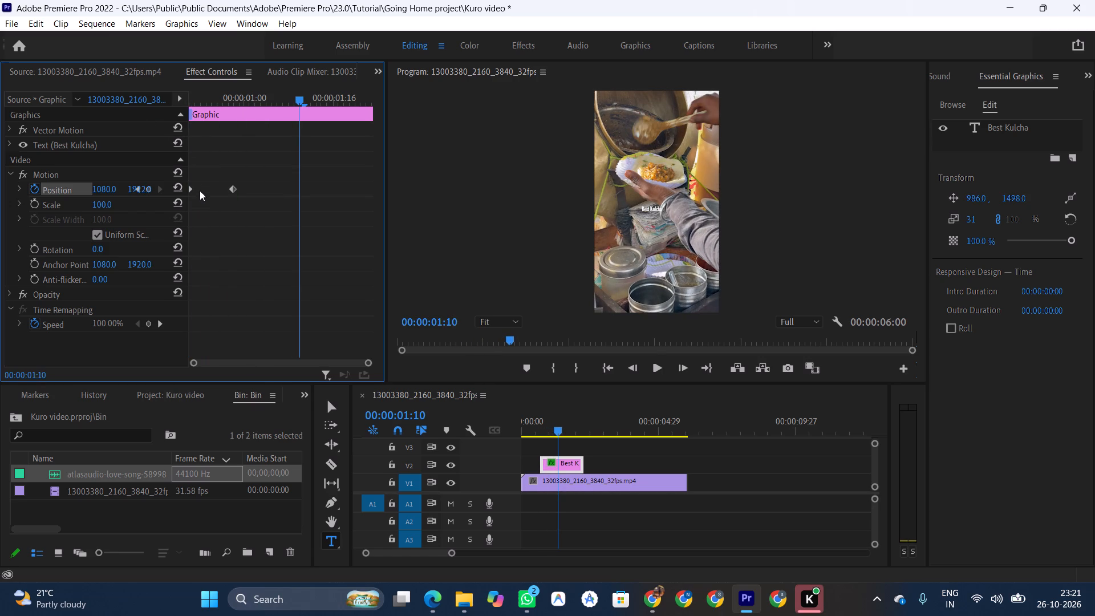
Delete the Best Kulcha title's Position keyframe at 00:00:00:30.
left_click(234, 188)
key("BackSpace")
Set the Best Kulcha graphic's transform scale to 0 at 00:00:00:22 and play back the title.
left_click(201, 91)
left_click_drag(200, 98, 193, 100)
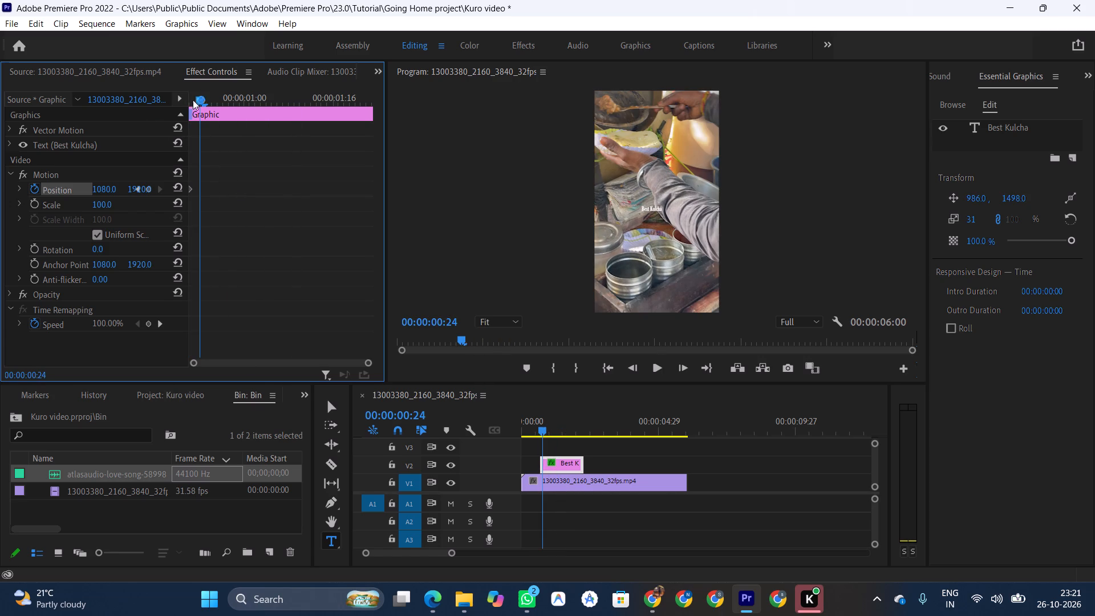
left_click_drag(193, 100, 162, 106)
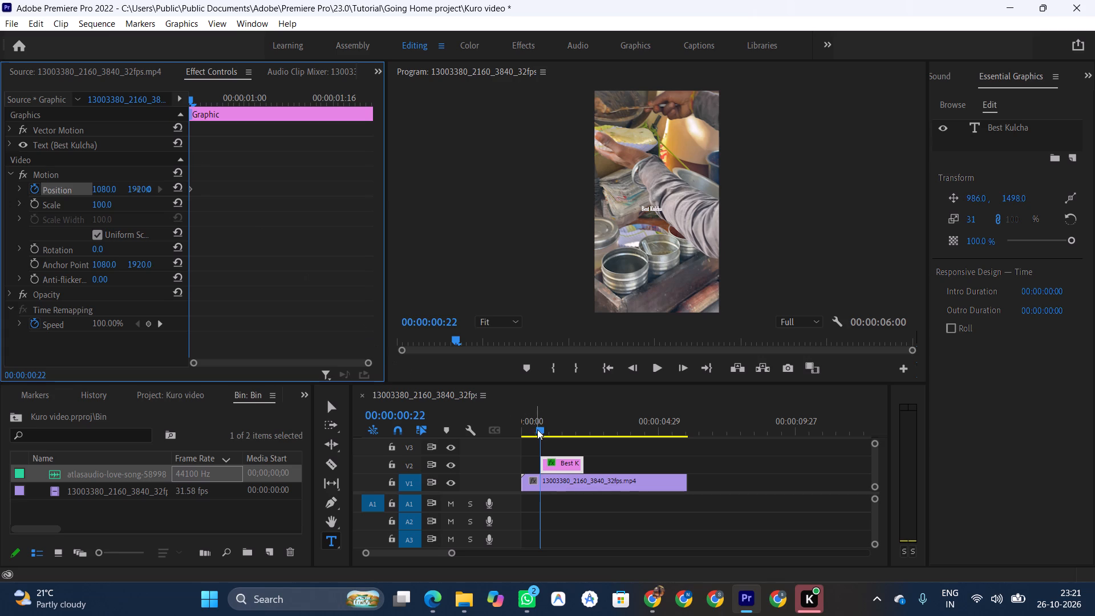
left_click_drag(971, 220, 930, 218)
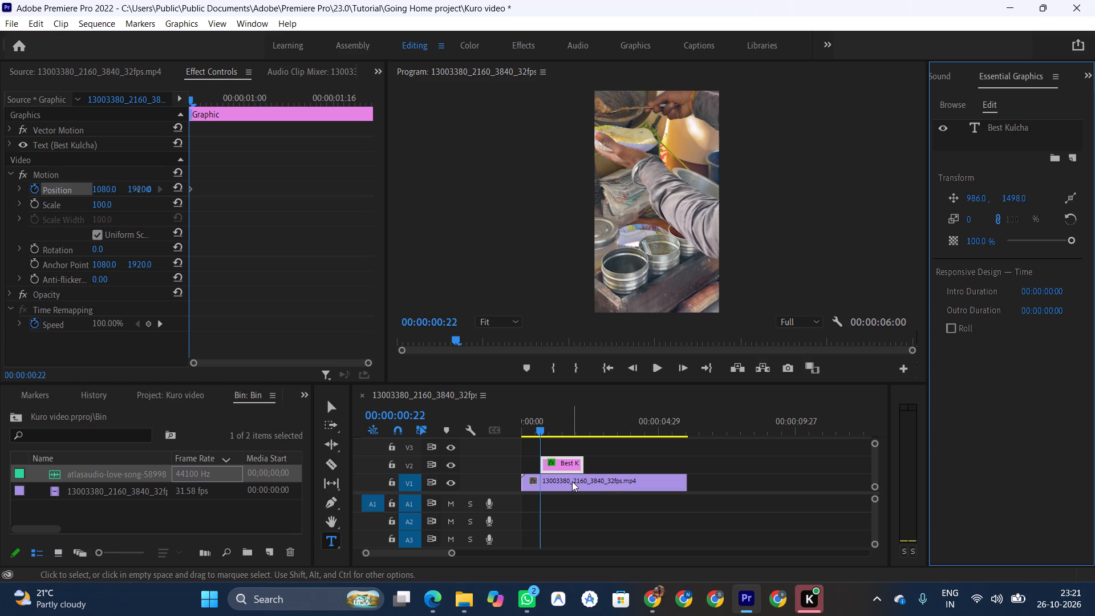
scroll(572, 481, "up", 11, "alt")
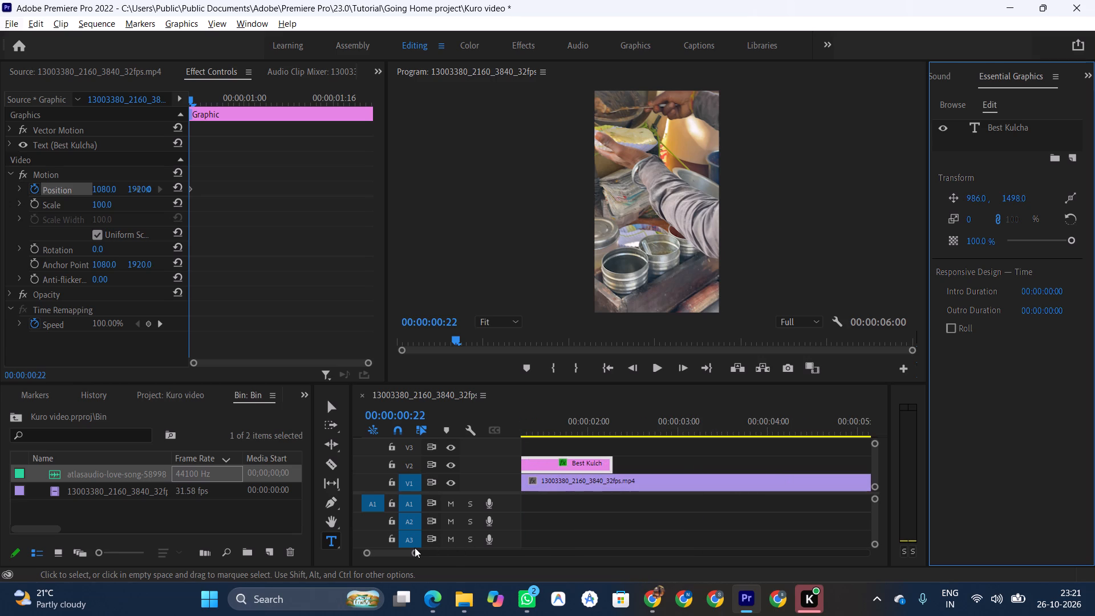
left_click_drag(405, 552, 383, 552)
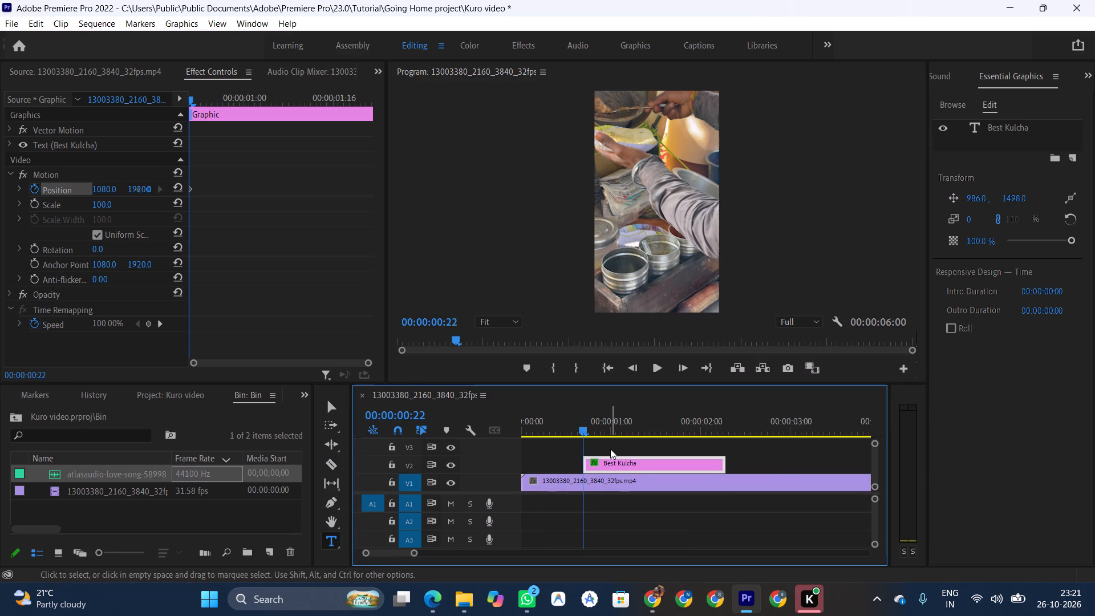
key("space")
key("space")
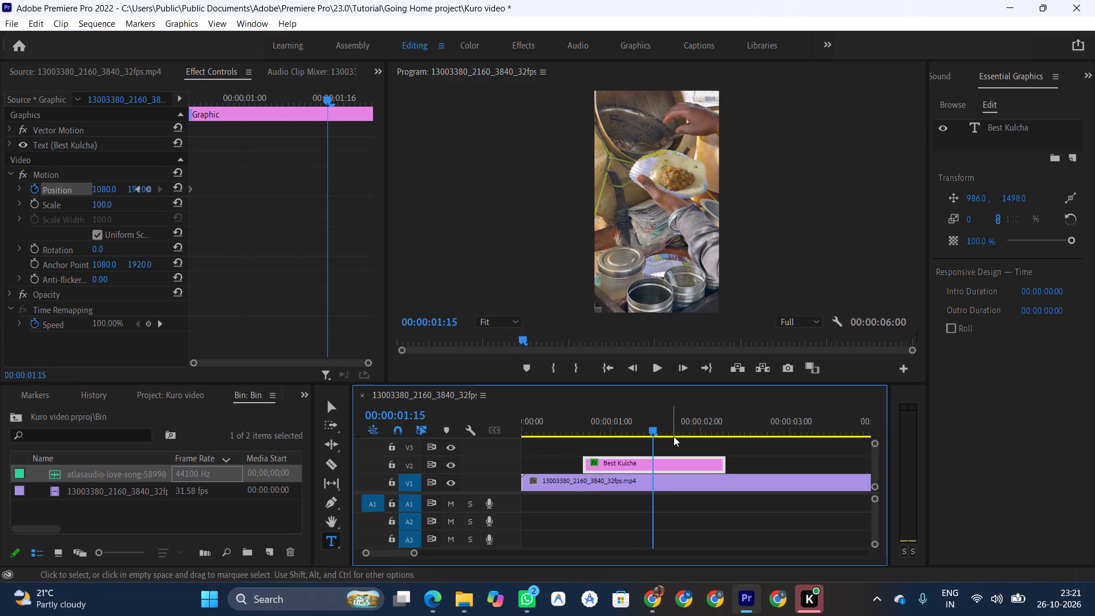
Move the playhead to 00:00:01:05 and set the Best Kulcha graphic's transform scale to 103.
left_click_drag(654, 427, 614, 431)
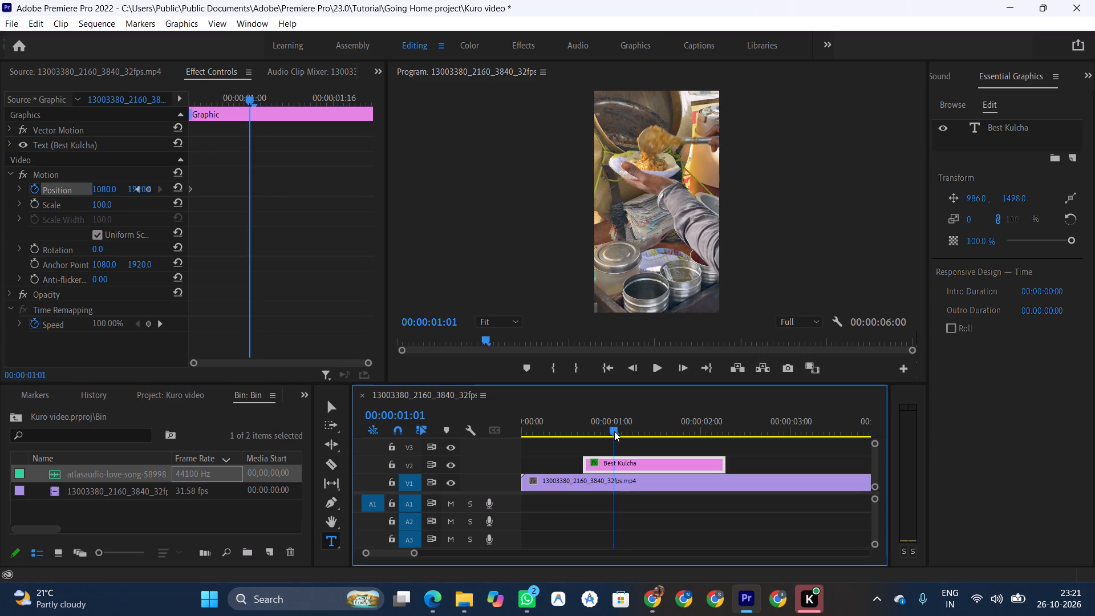
left_click_drag(614, 431, 624, 434)
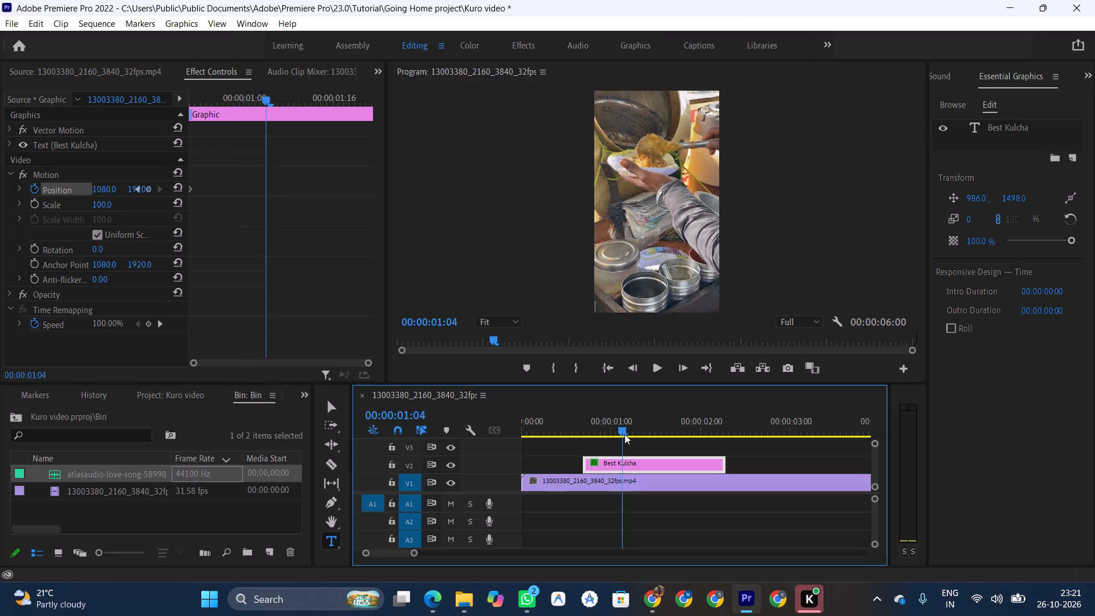
left_click_drag(624, 434, 626, 434)
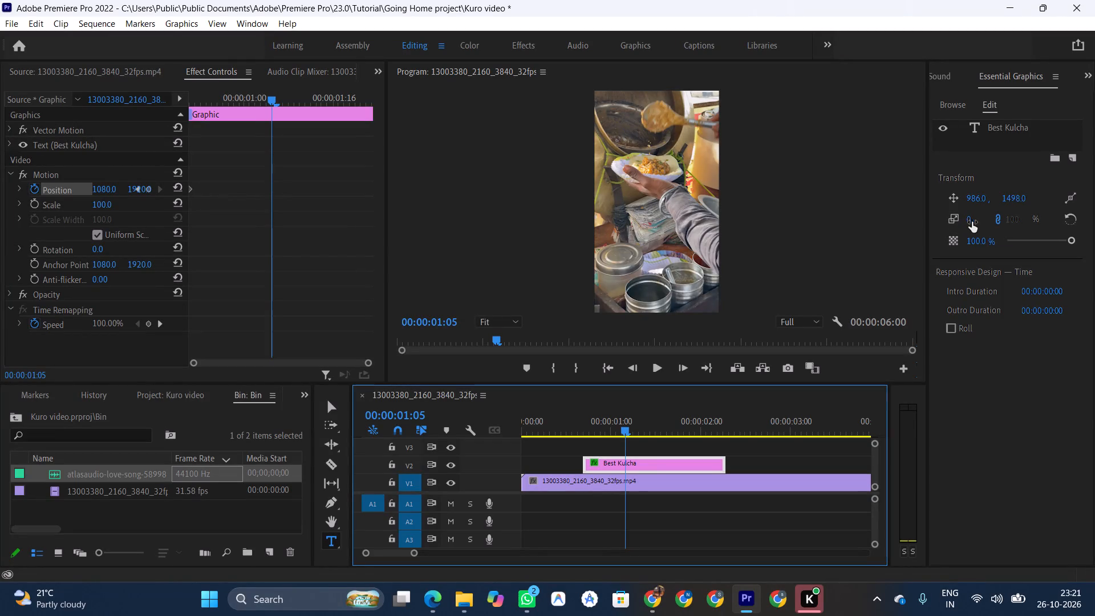
left_click_drag(972, 222, 1042, 210)
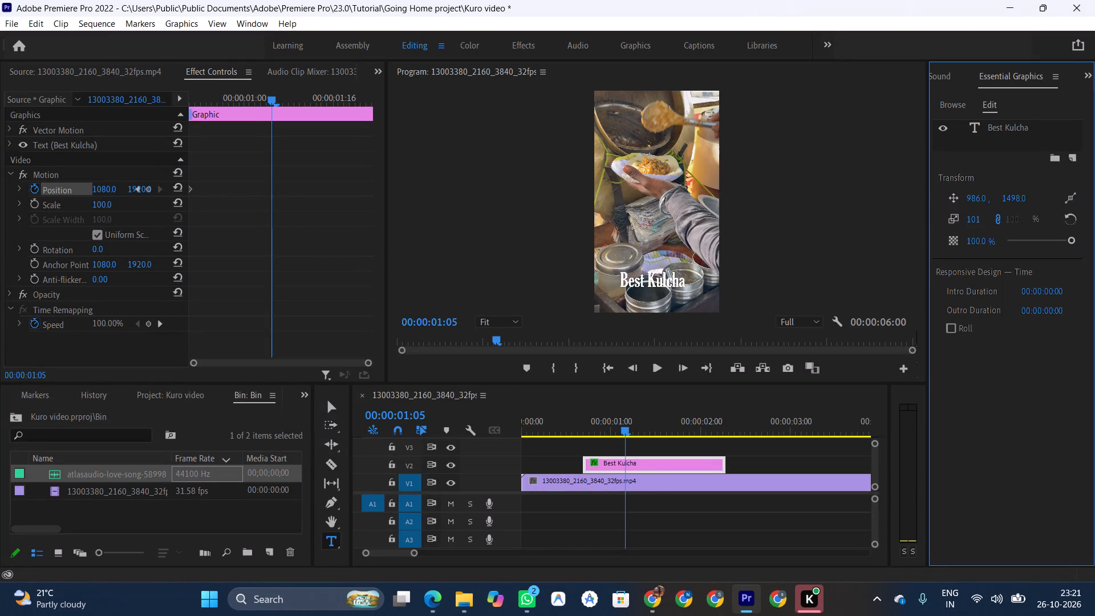
left_click_drag(1042, 210, 1043, 209)
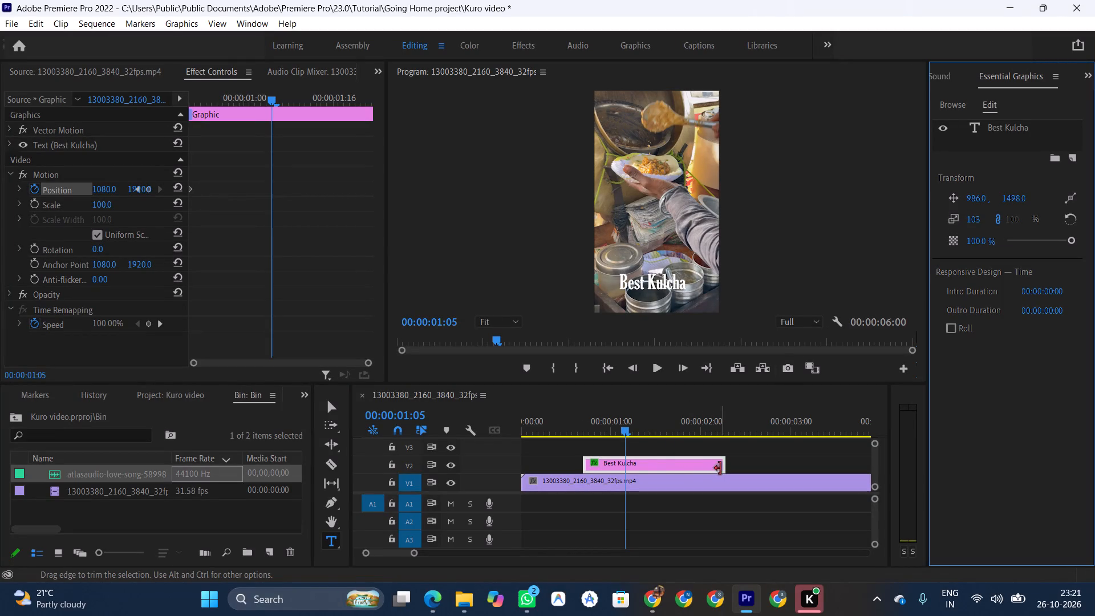
Trim the end of the Best Kulcha clip on track V2 back to 00:00:01:05 and play back the result.
left_click_drag(720, 468, 635, 466)
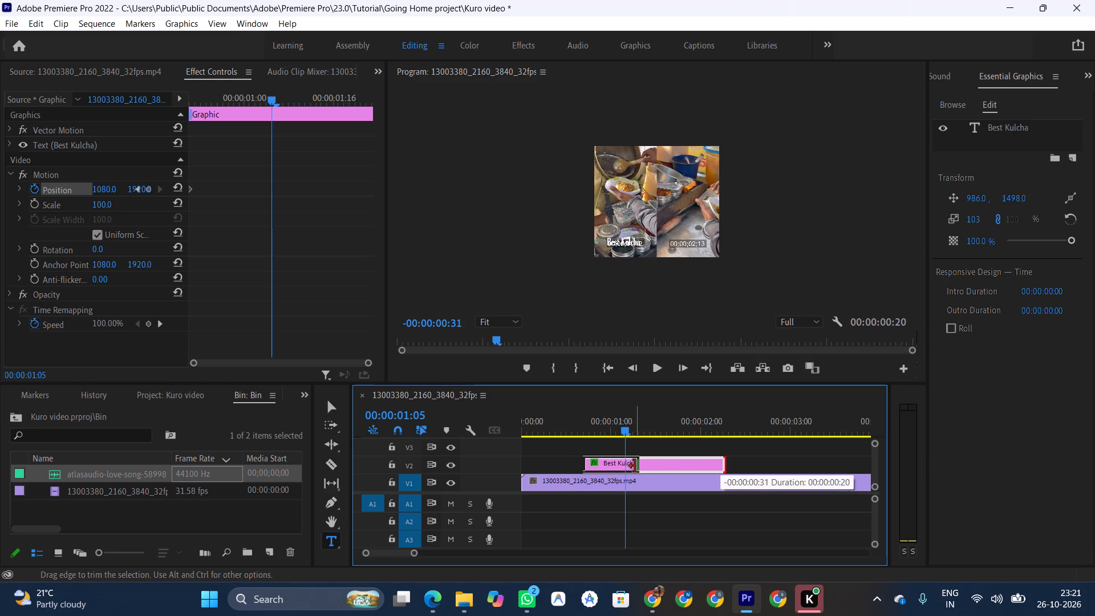
left_click_drag(635, 466, 662, 465)
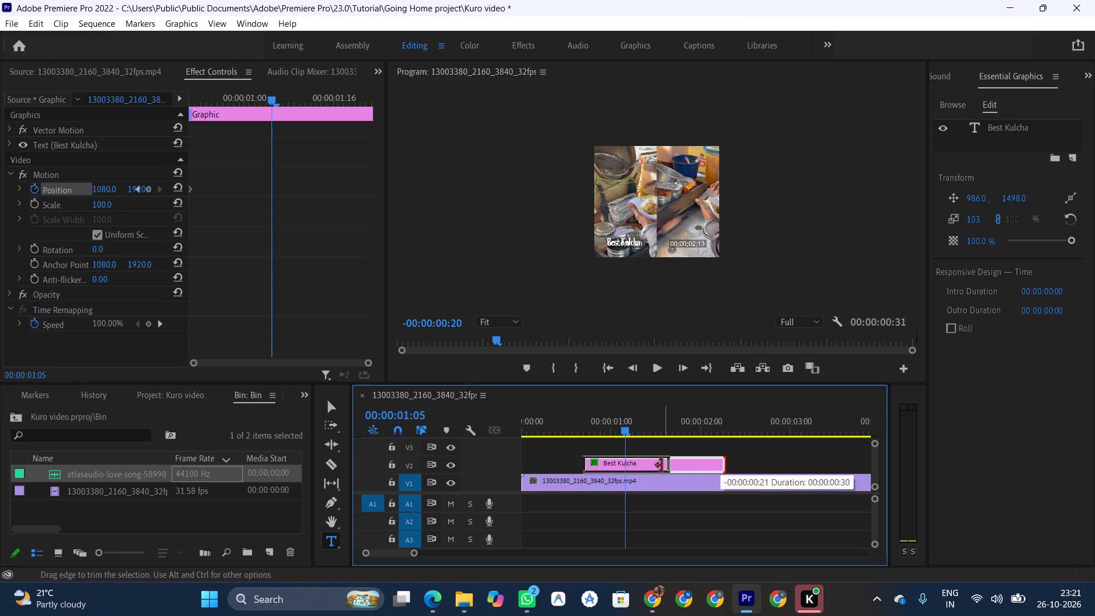
left_click_drag(662, 465, 640, 463)
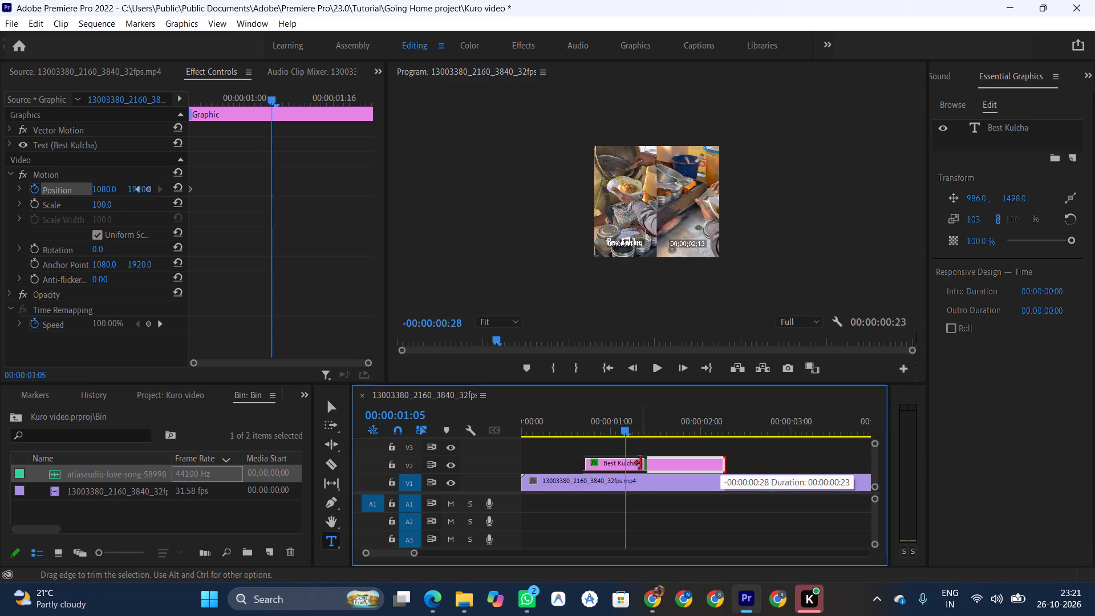
left_click_drag(640, 463, 619, 469)
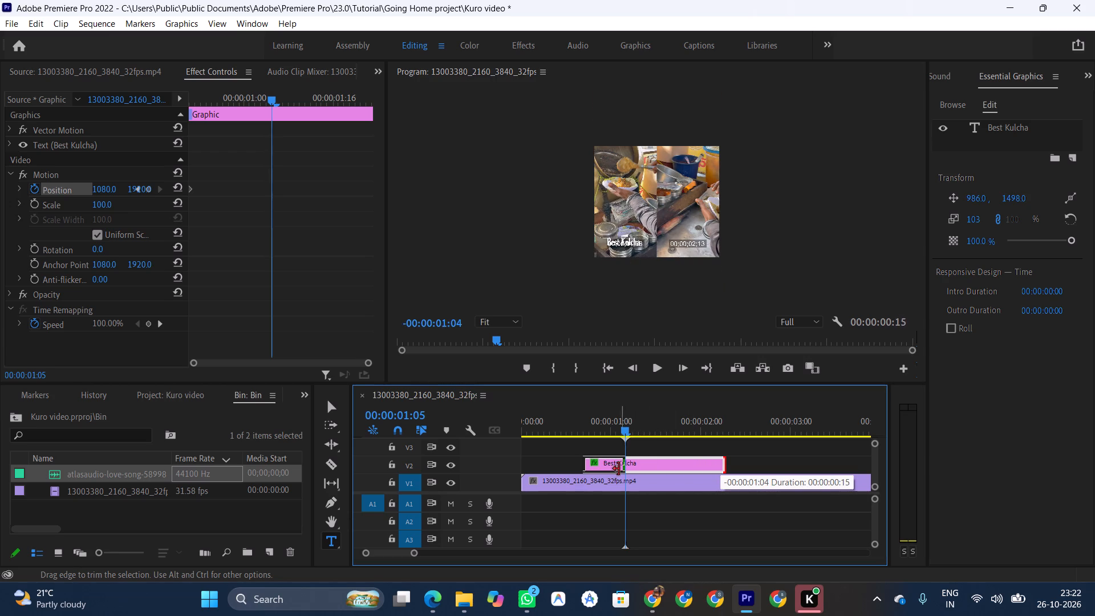
left_click_drag(619, 469, 631, 471)
left_click_drag(631, 471, 645, 471)
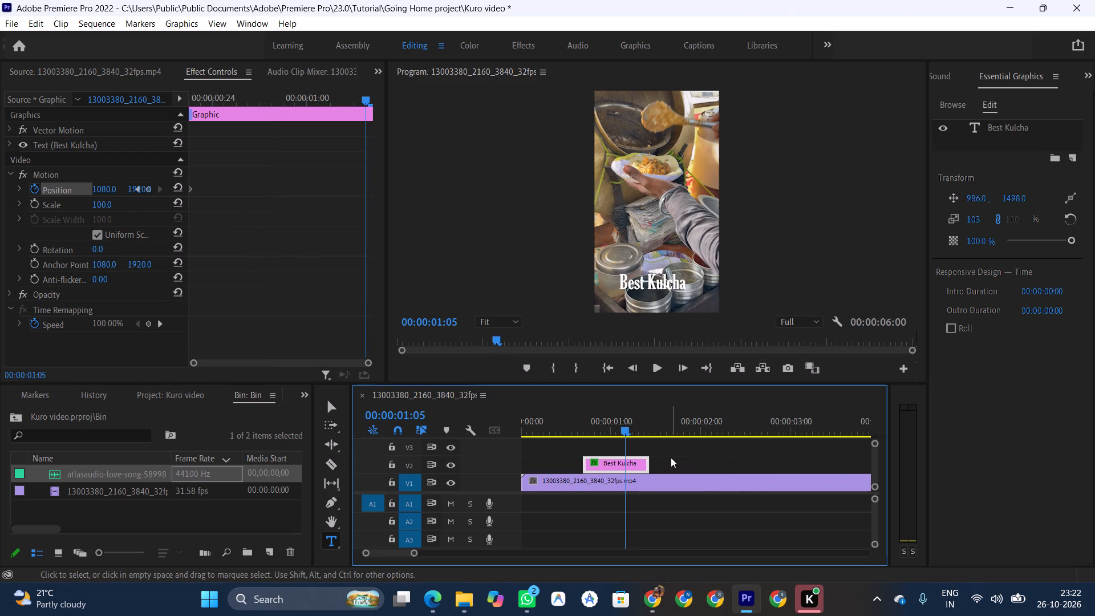
left_click_drag(646, 465, 624, 469)
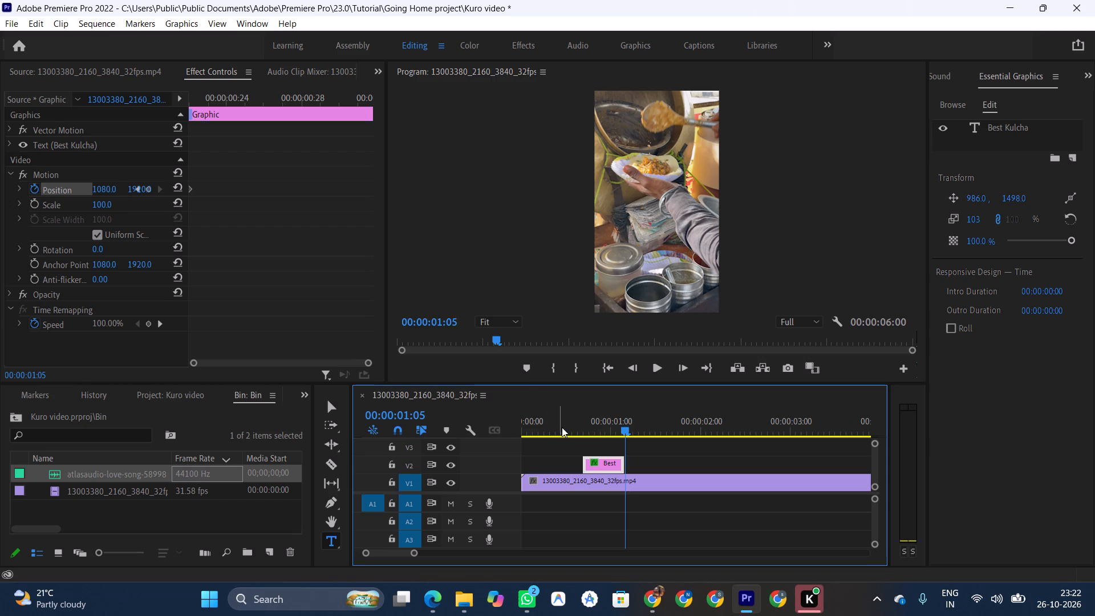
left_click(562, 427)
key("space")
key("space")
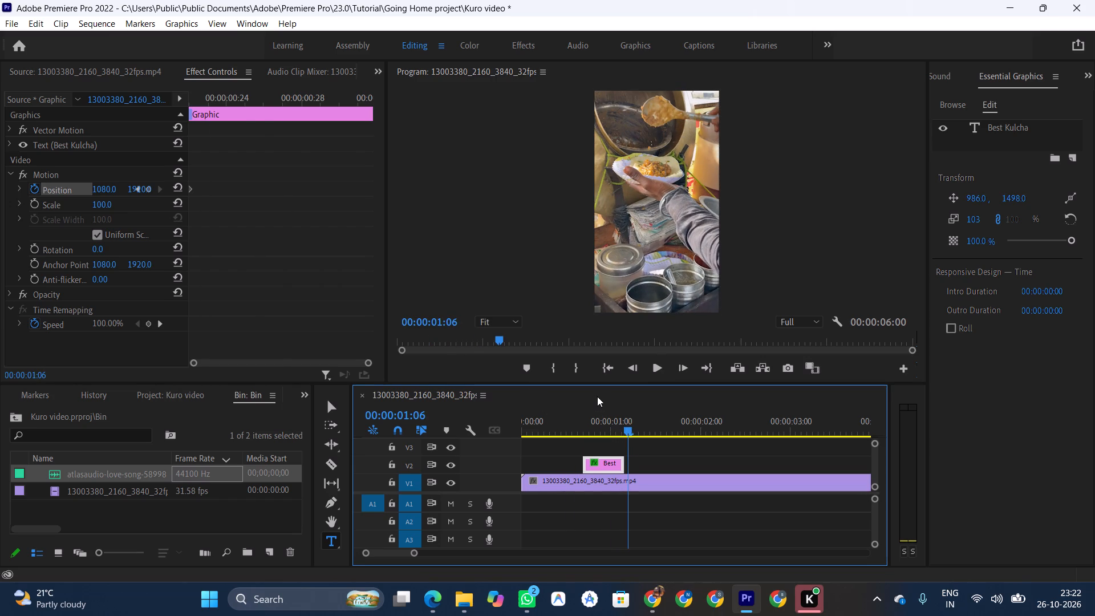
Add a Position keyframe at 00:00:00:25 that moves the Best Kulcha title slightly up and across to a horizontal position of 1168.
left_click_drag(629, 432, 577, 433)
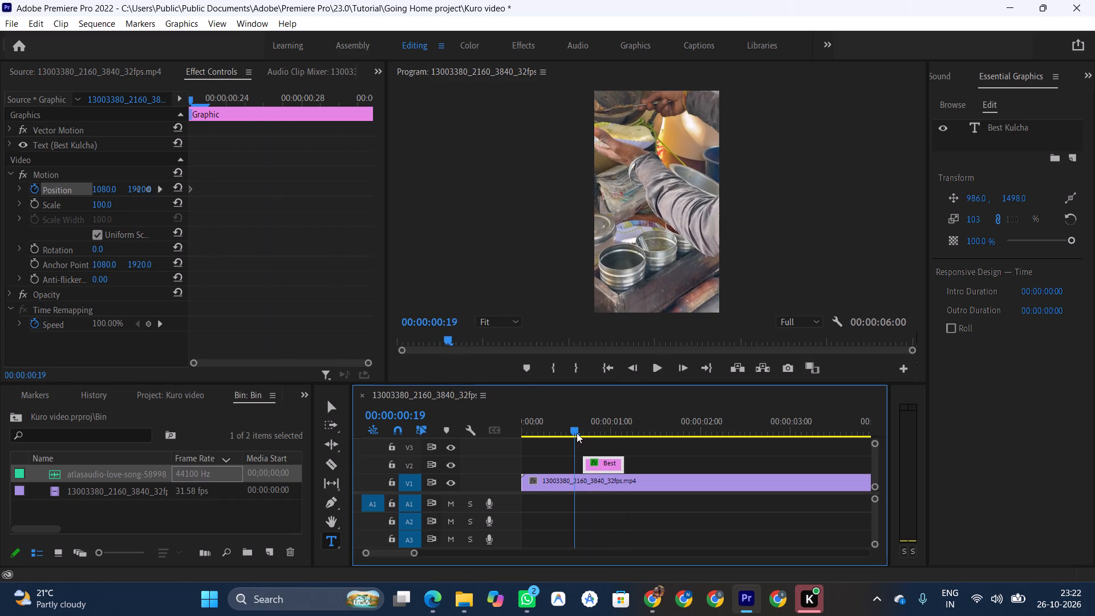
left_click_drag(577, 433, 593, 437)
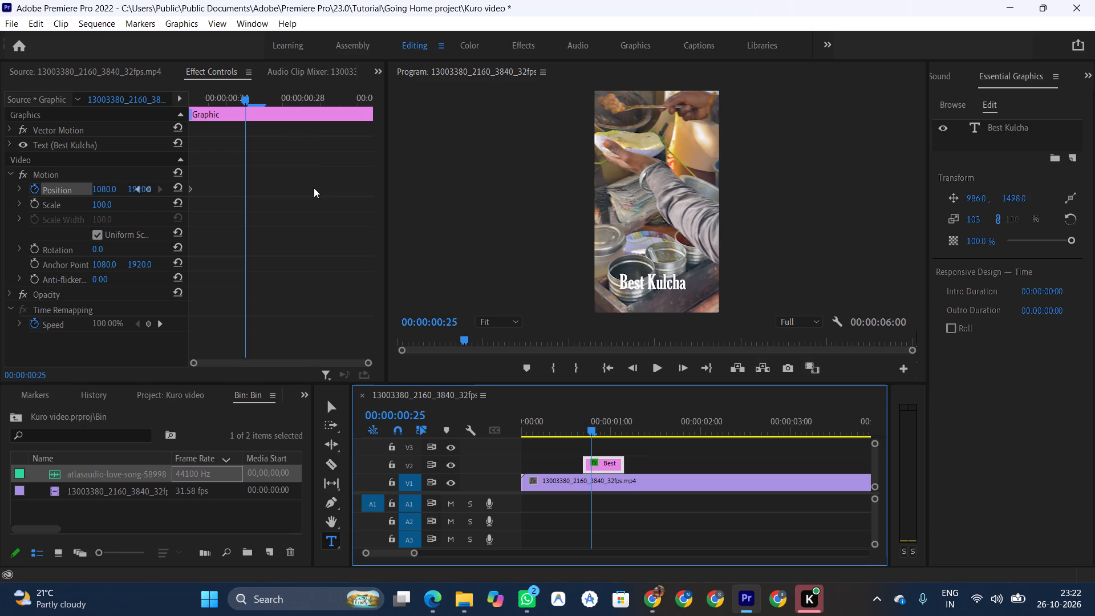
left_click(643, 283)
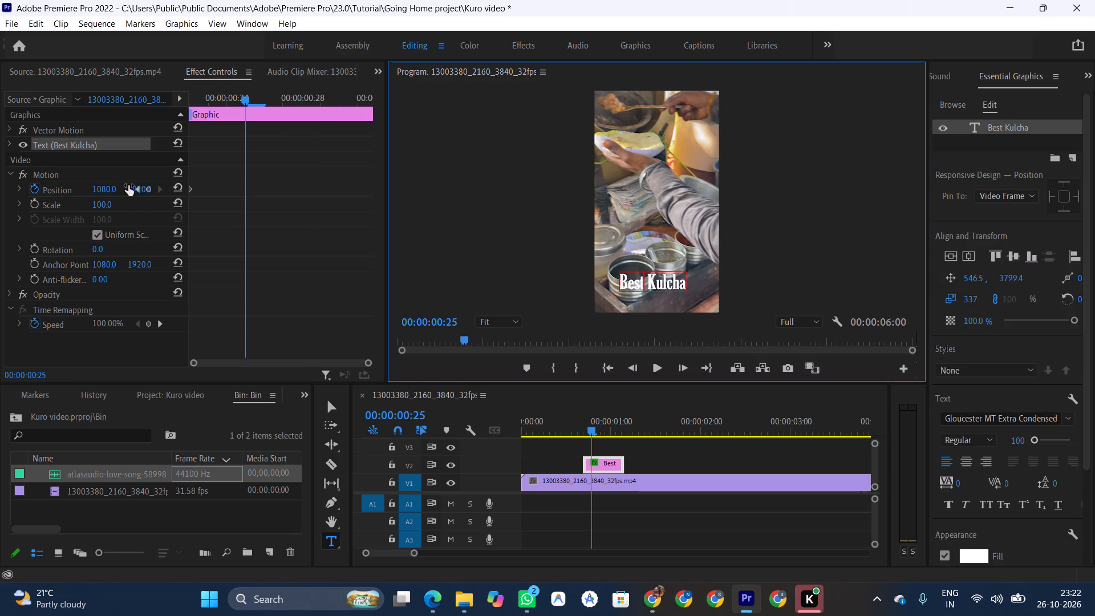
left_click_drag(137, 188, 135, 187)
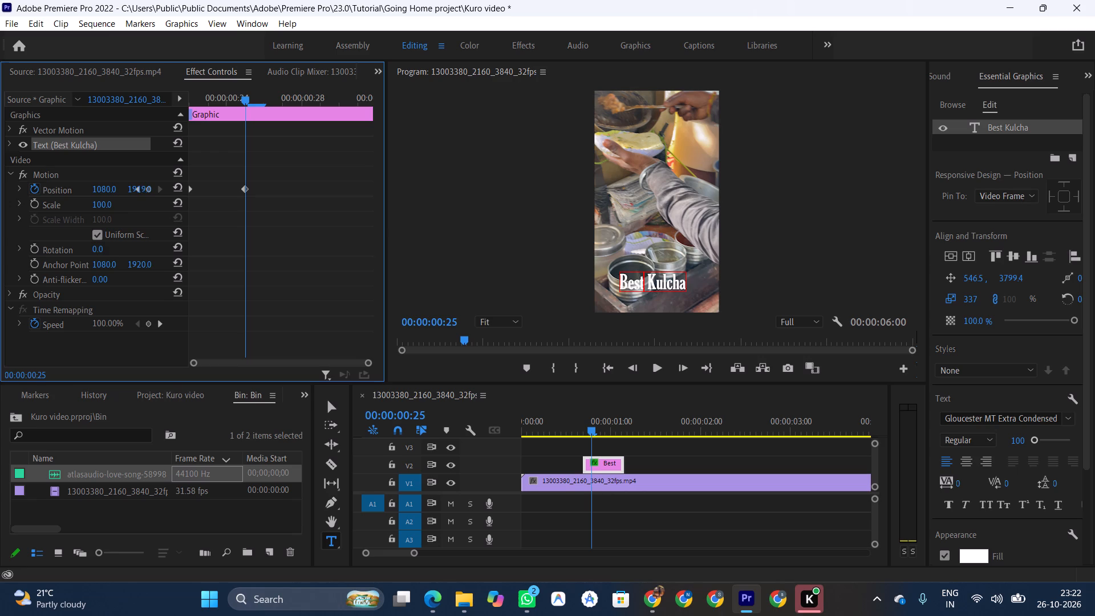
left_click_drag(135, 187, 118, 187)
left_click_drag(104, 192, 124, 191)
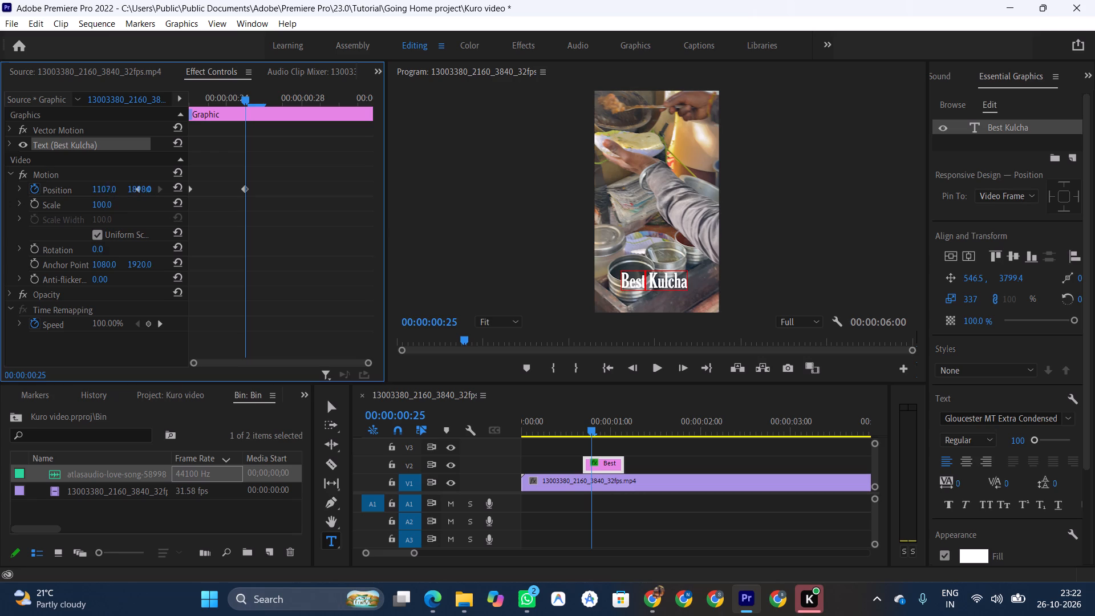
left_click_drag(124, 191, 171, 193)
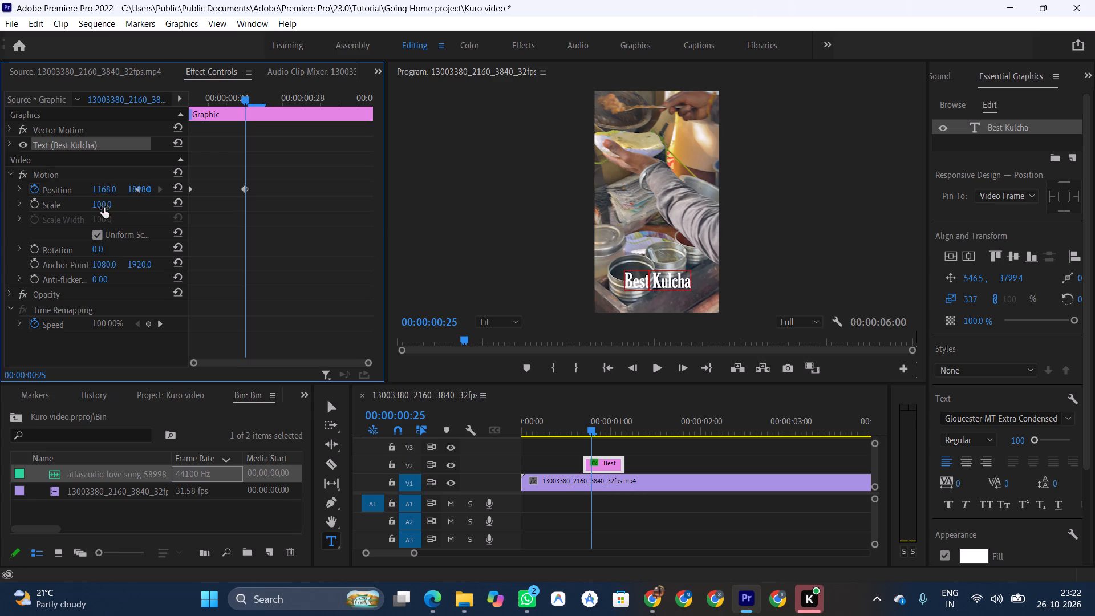
Set the Motion scale of the Best Kulcha title clip to 69.
left_click_drag(106, 208, 59, 228)
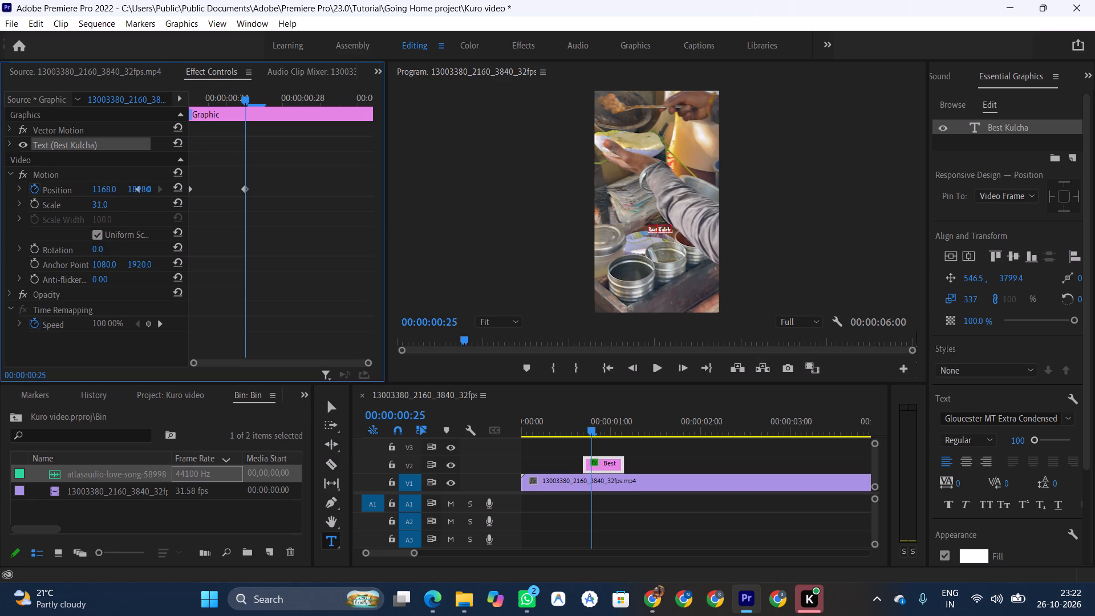
left_click_drag(59, 228, 90, 229)
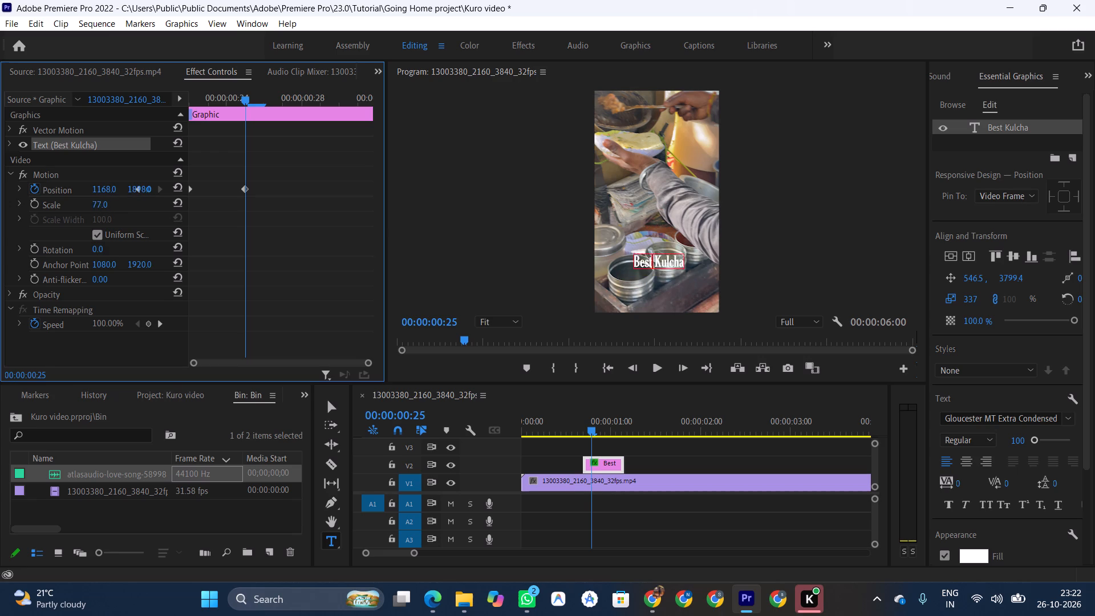
left_click_drag(90, 229, 83, 227)
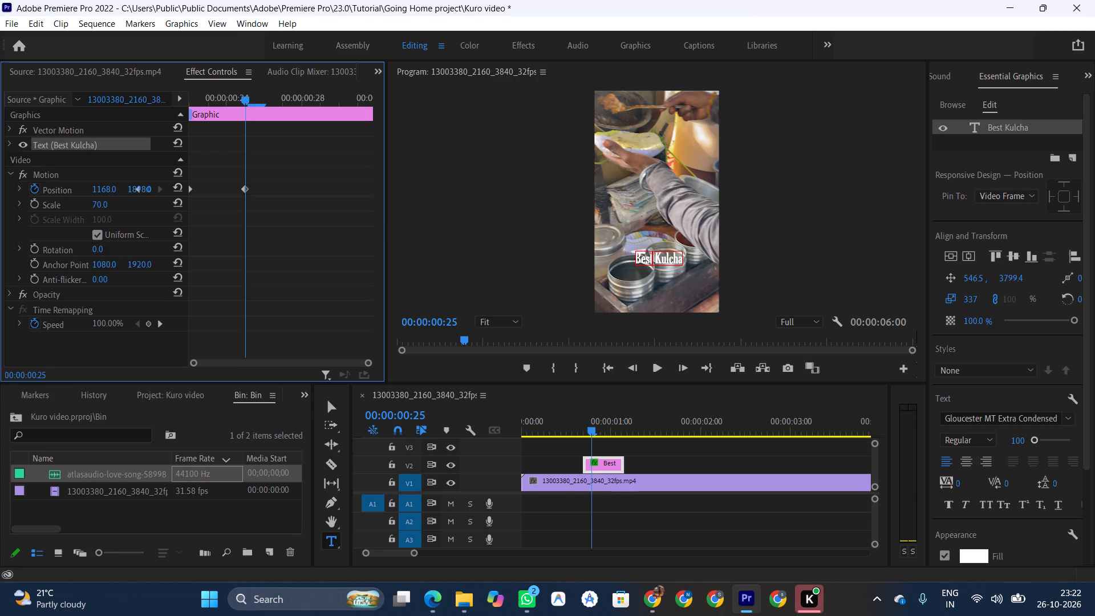
left_click_drag(83, 227, 82, 228)
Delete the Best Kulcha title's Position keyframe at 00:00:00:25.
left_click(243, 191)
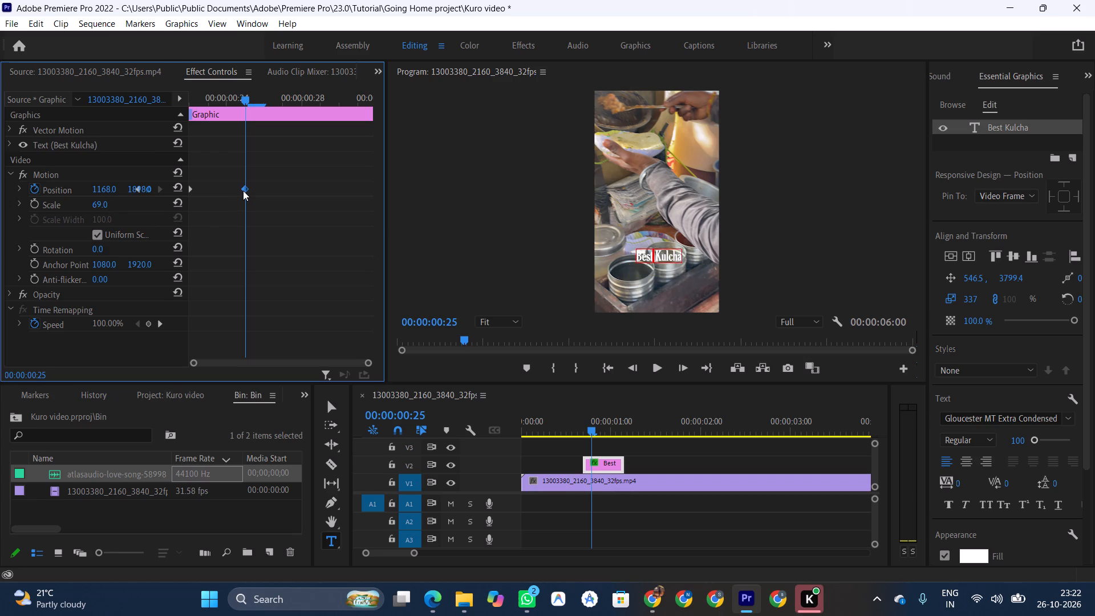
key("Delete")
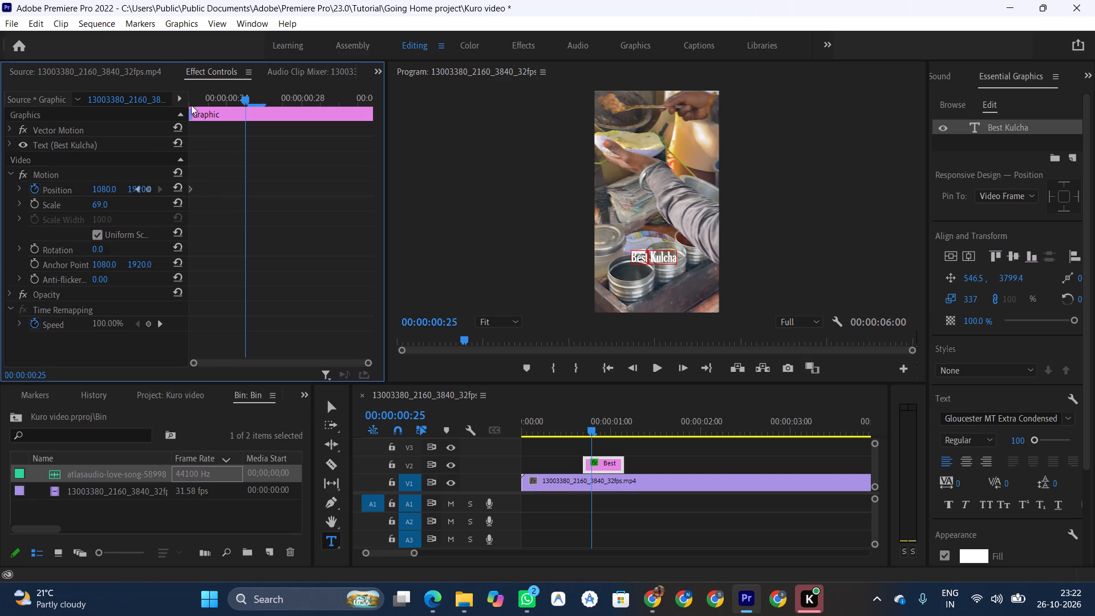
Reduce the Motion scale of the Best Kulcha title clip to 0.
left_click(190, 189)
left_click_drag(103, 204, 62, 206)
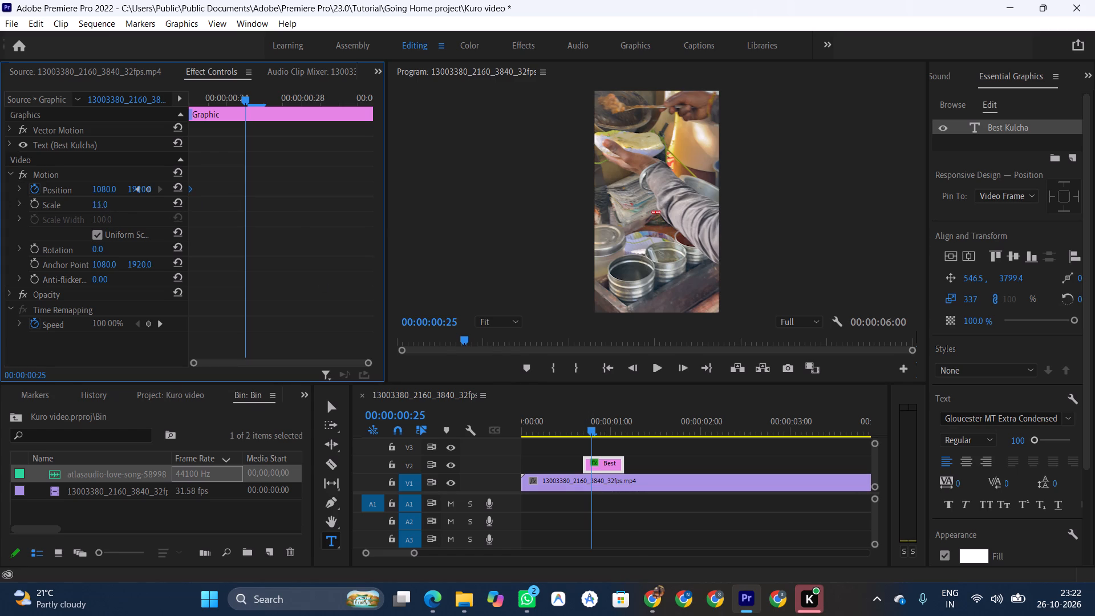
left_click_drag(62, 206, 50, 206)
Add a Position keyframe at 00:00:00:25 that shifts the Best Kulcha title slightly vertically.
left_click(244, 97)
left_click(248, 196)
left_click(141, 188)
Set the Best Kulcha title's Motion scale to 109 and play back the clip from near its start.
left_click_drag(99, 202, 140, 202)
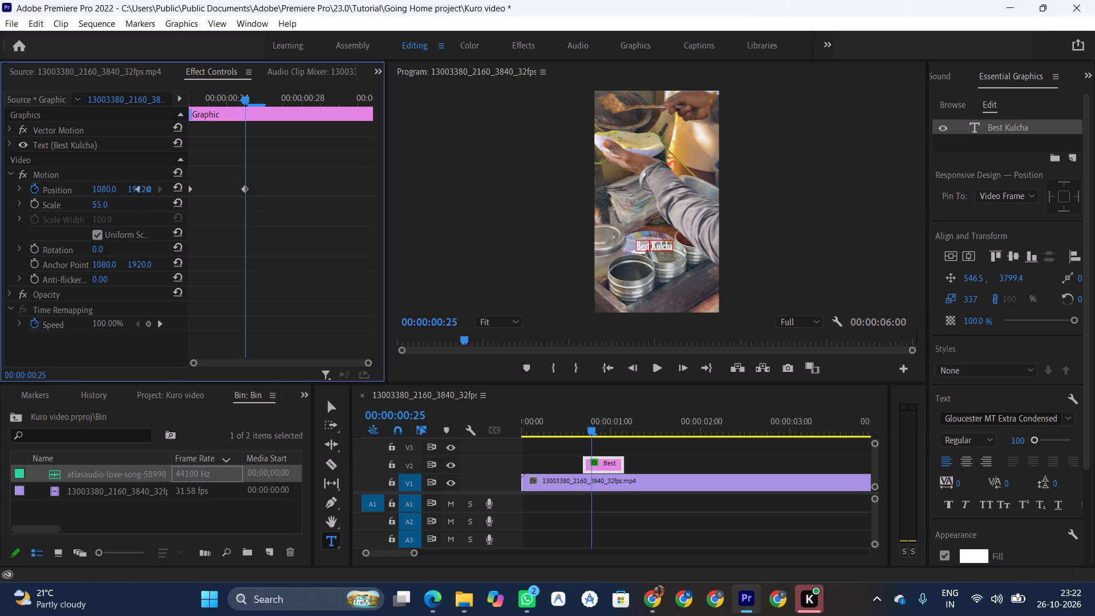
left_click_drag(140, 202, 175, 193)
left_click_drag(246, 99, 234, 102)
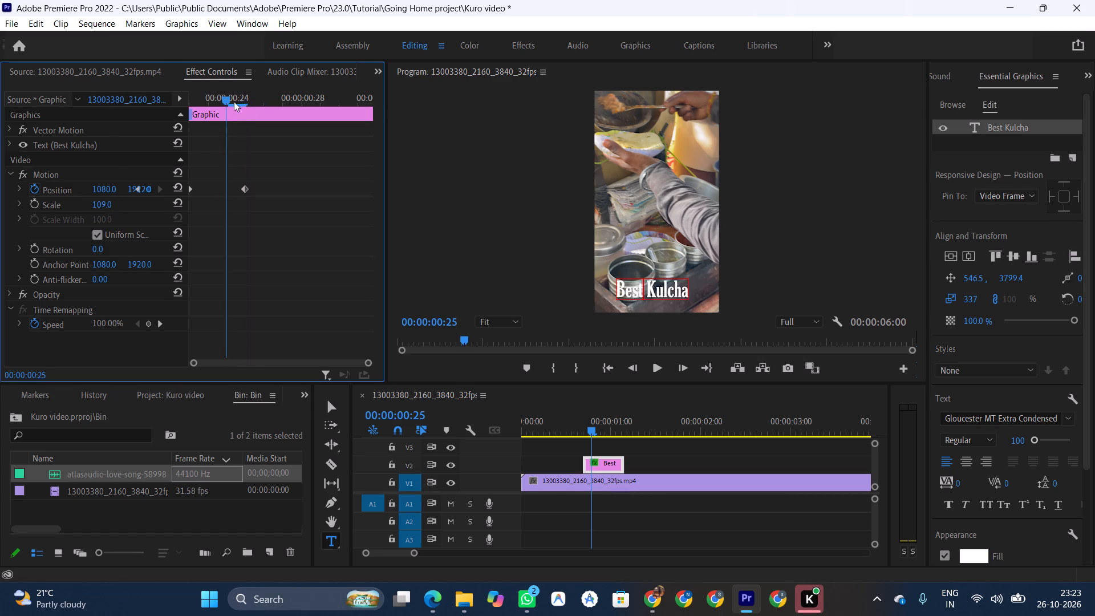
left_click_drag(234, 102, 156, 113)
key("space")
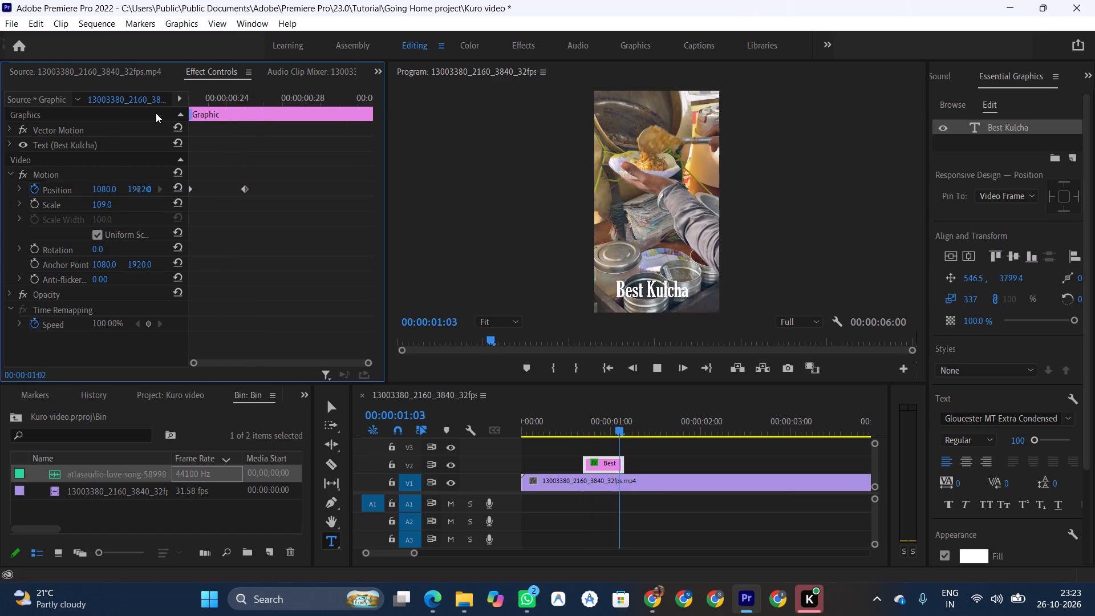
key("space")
Delete the Best Kulcha title's Position keyframes at 00:00:00:25 and at the clip start, 00:00:00:22.
left_click(250, 188)
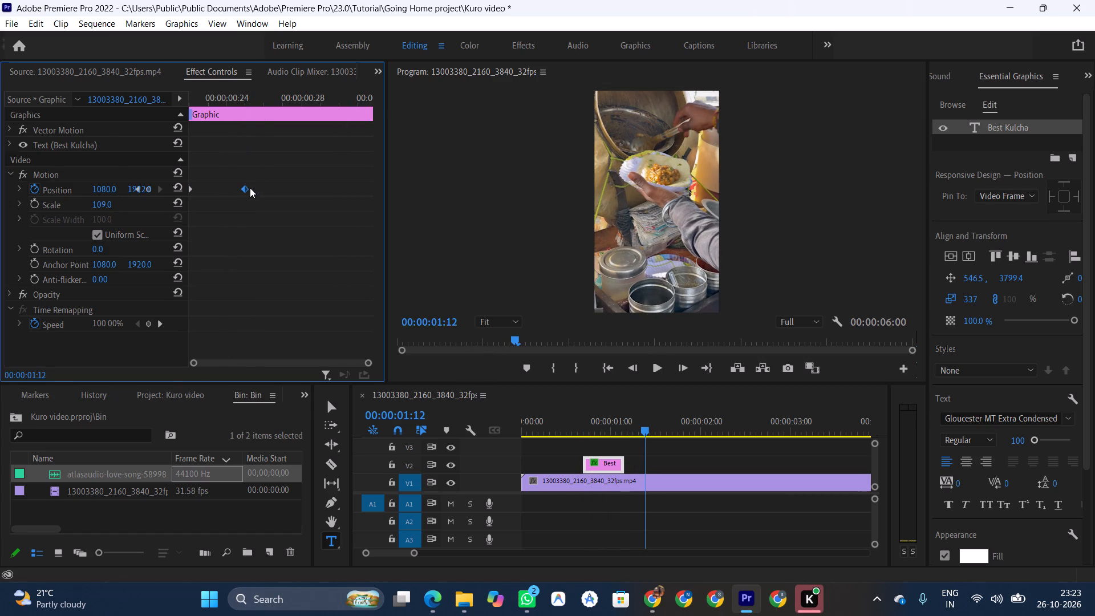
key("Delete")
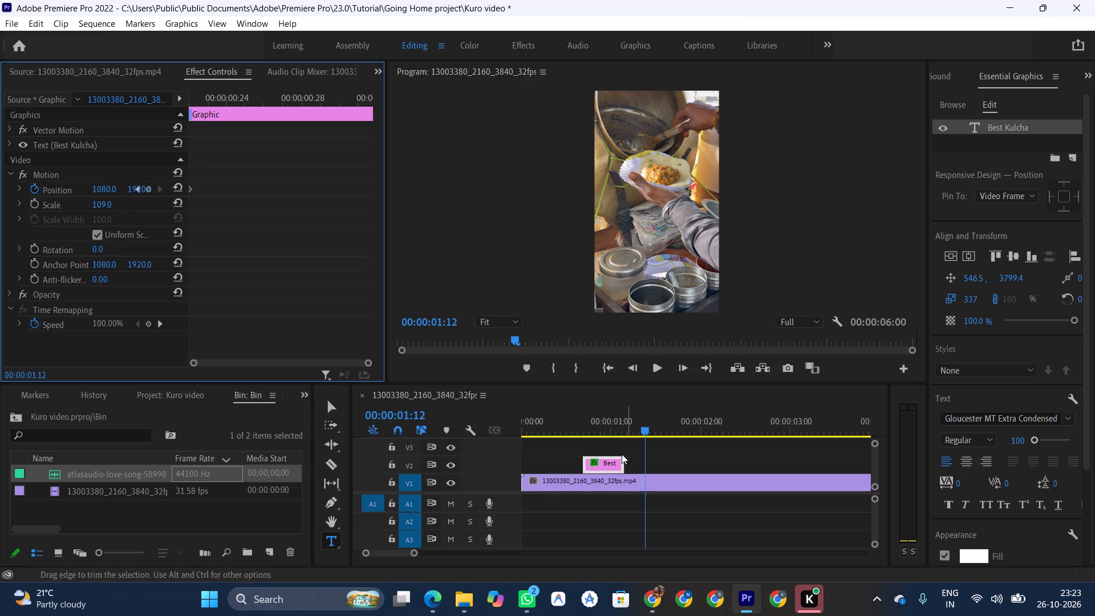
left_click(585, 428)
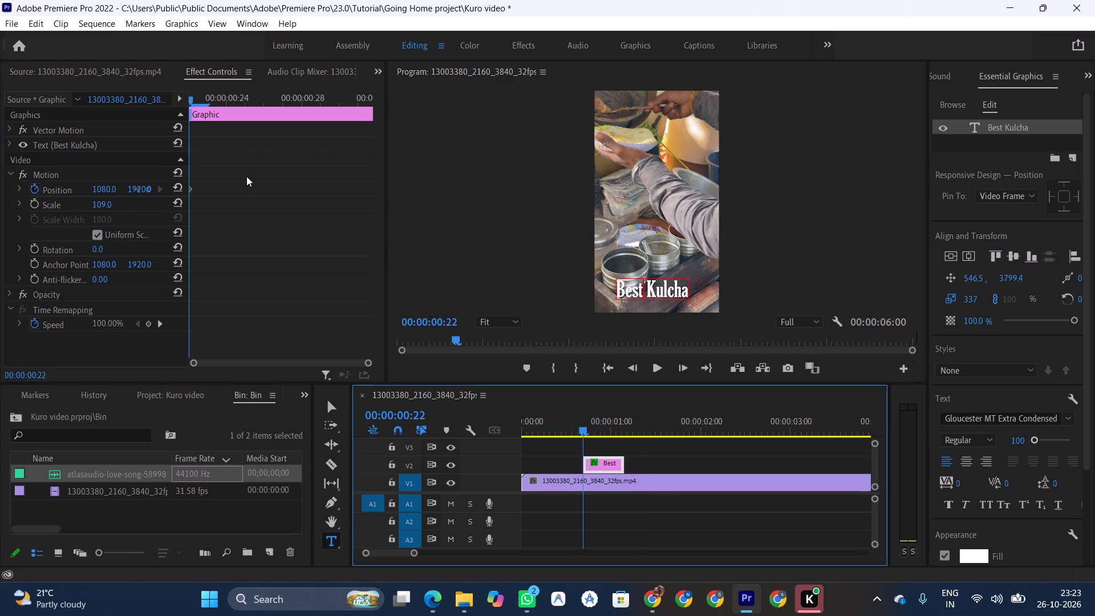
left_click(190, 187)
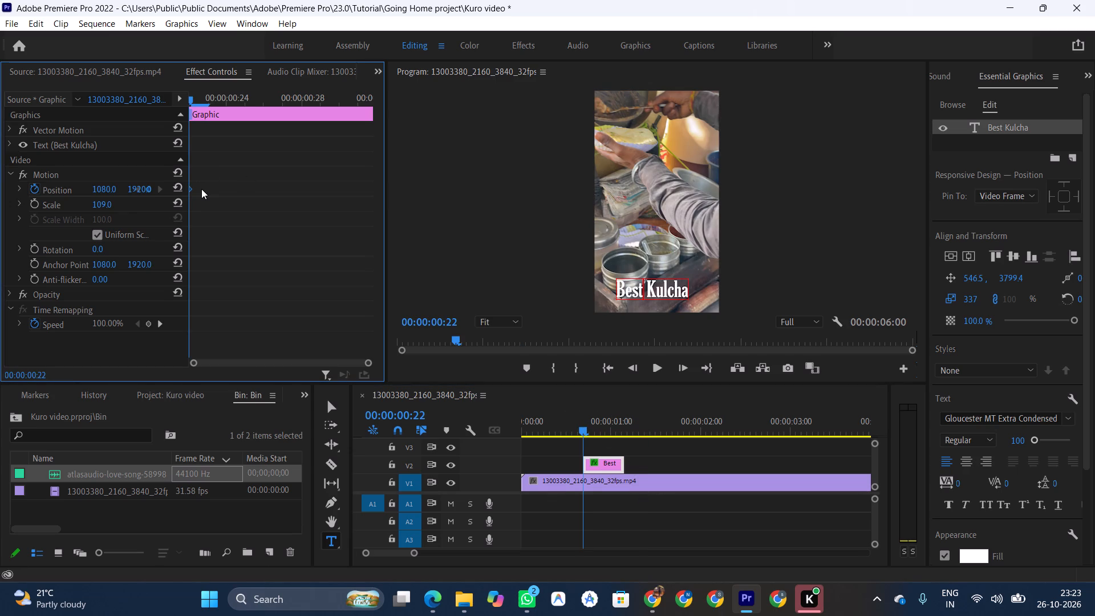
key("Delete")
Set the Best Kulcha title's Motion scale to 0 and turn on Scale keyframing at 00:00:00:22.
left_click_drag(109, 204, 29, 207)
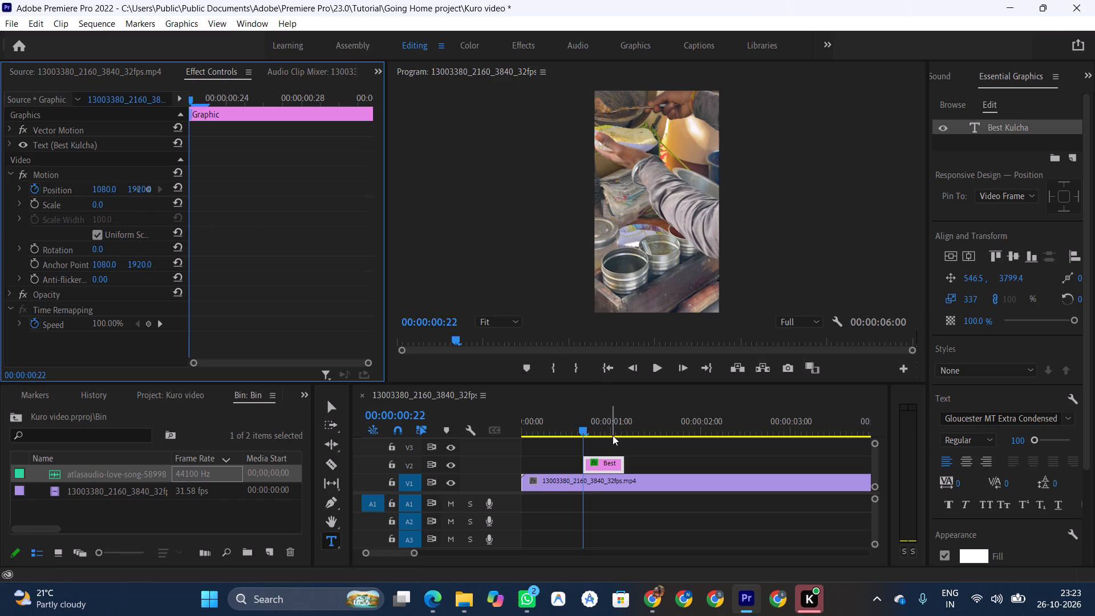
triple_click(605, 464)
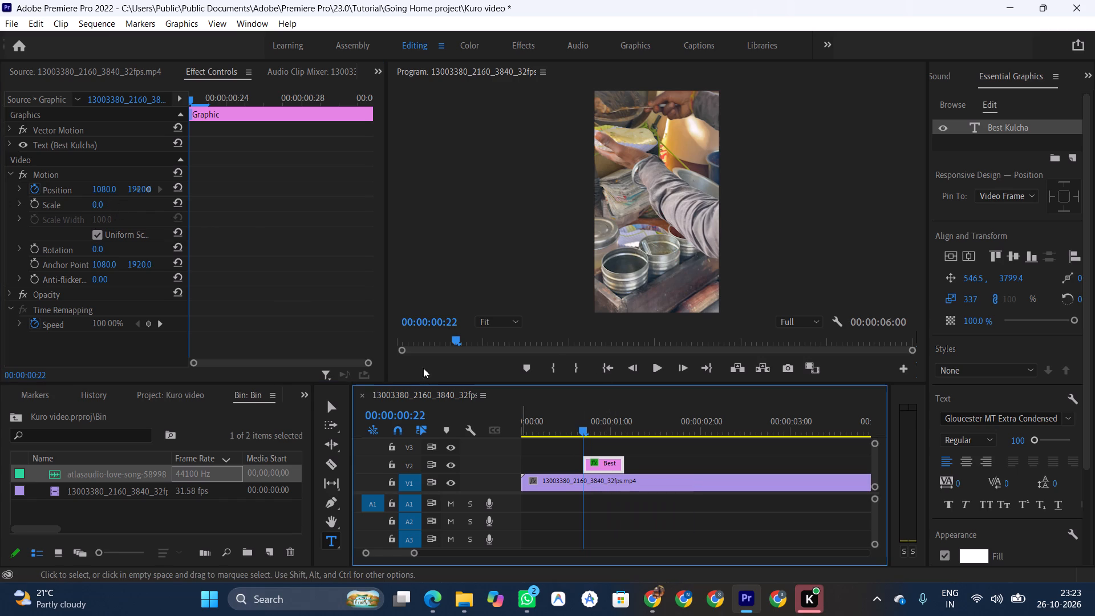
left_click_drag(94, 206, 111, 208)
left_click_drag(112, 201, 96, 201)
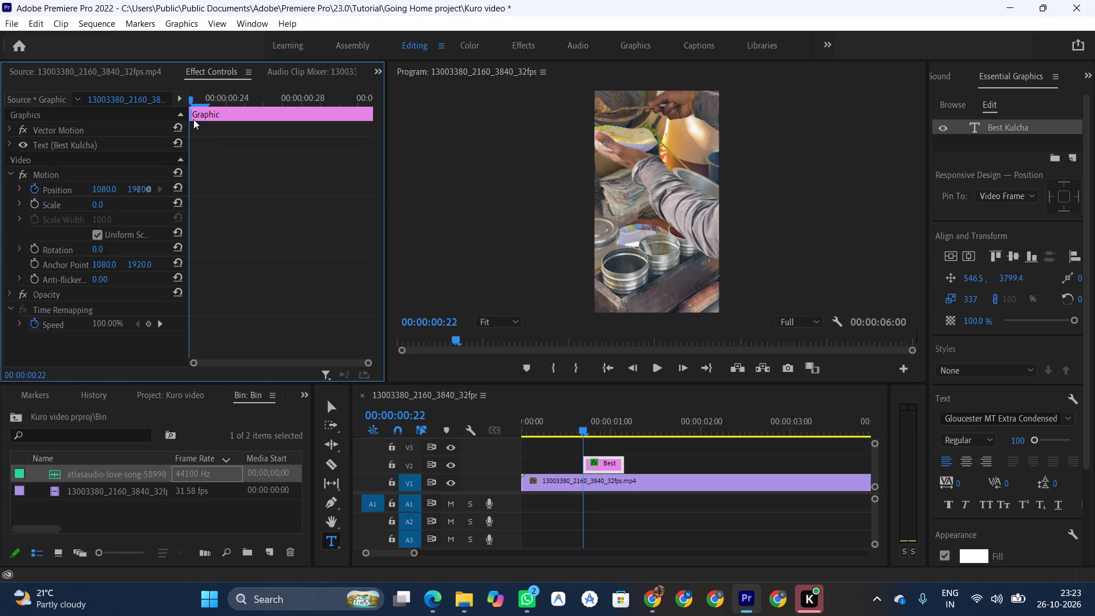
left_click(37, 206)
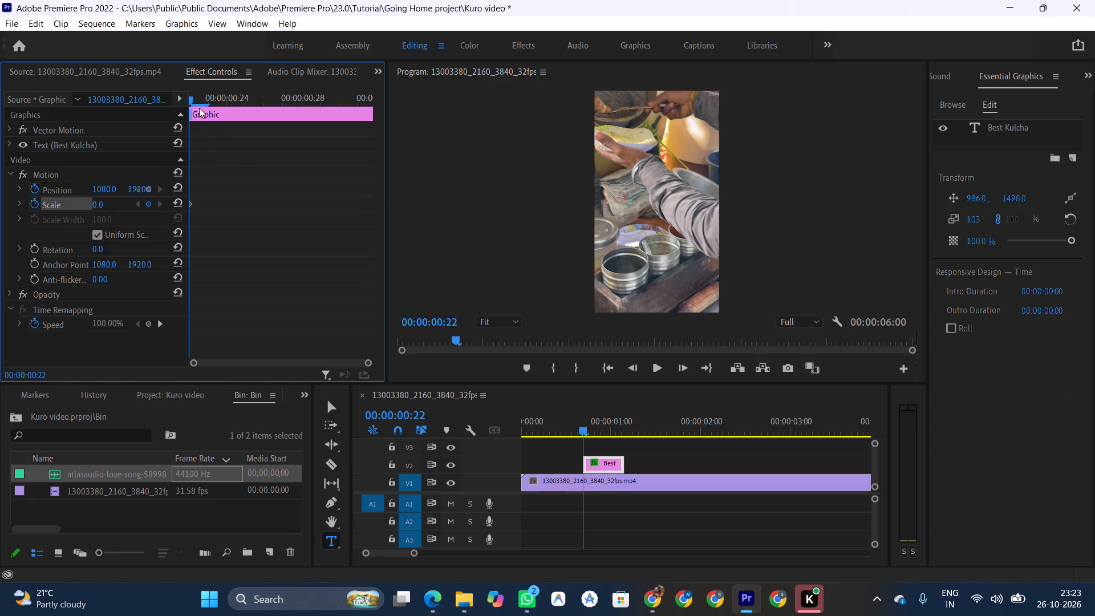
Scrub through the Best Kulcha clip and play past its end to check the title's timing.
left_click_drag(192, 100, 212, 100)
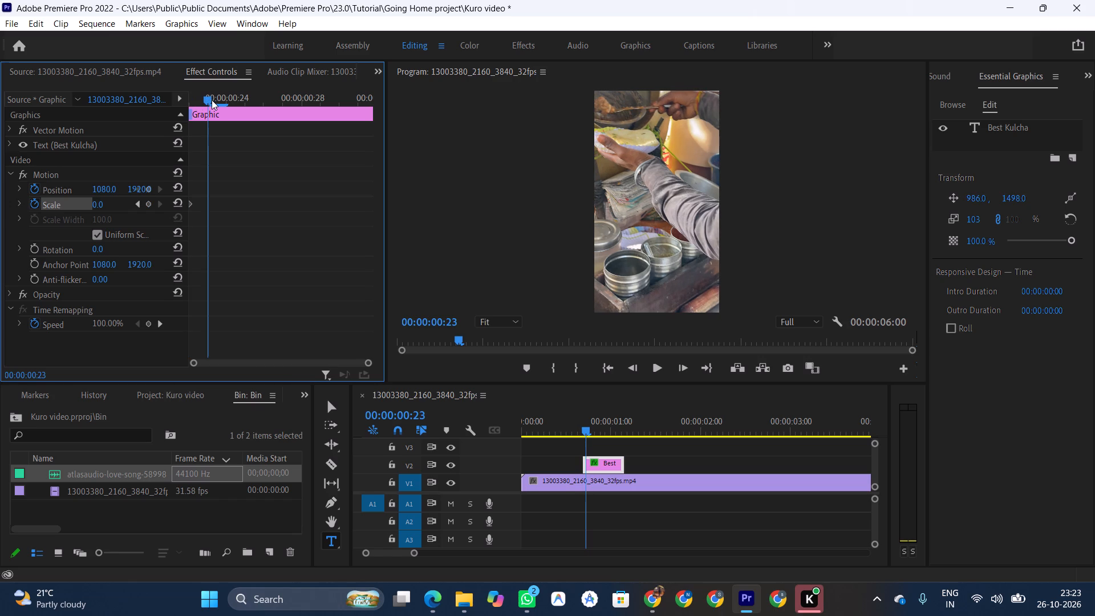
left_click_drag(212, 100, 314, 107)
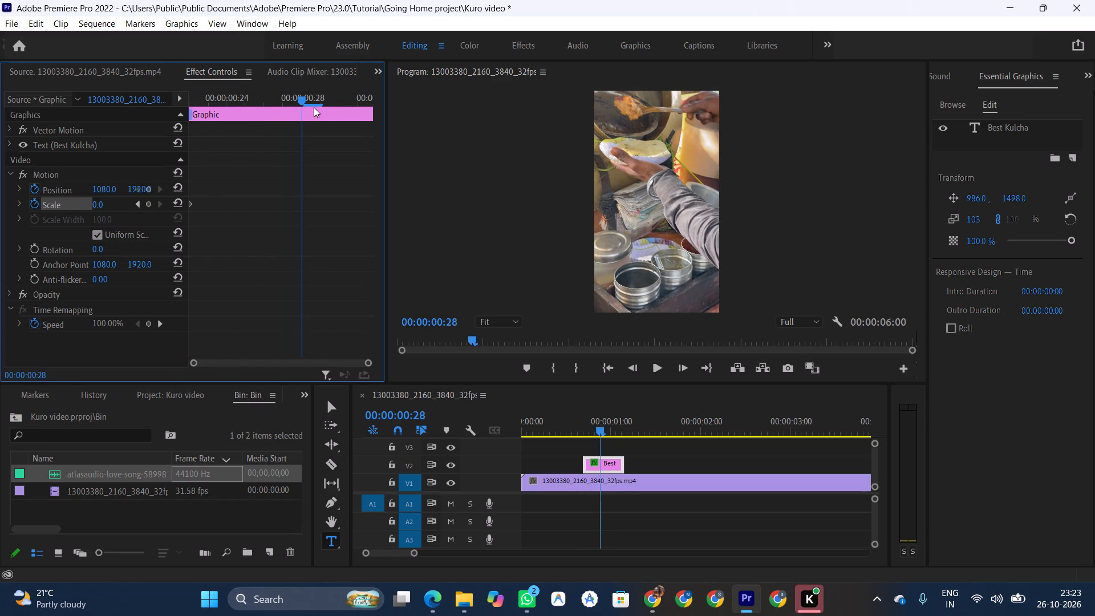
left_click_drag(314, 107, 340, 112)
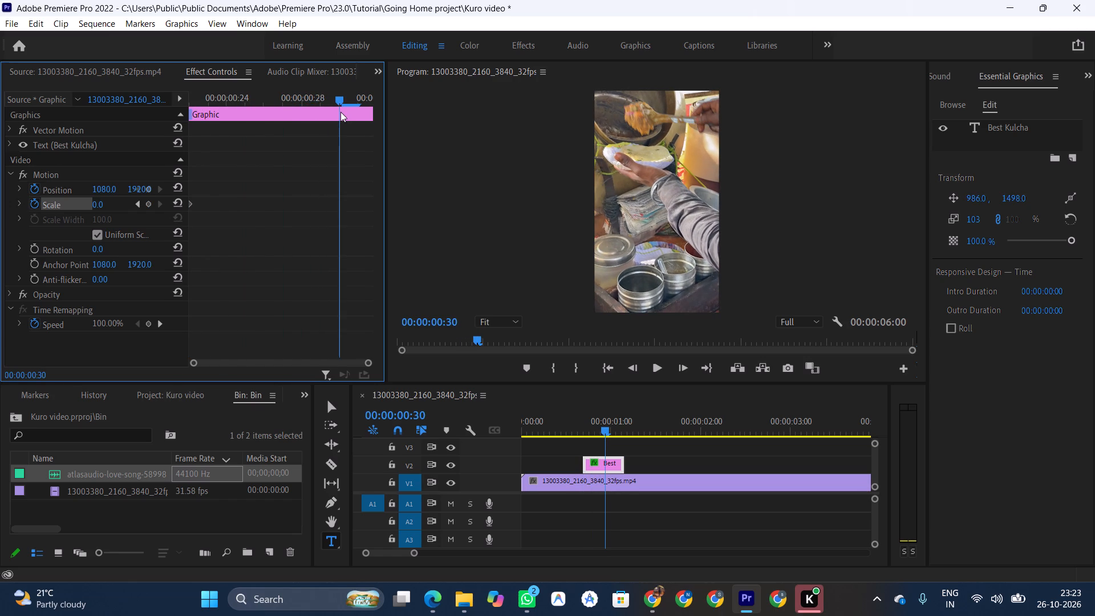
key("space")
key("space")
key("space")
key("space")
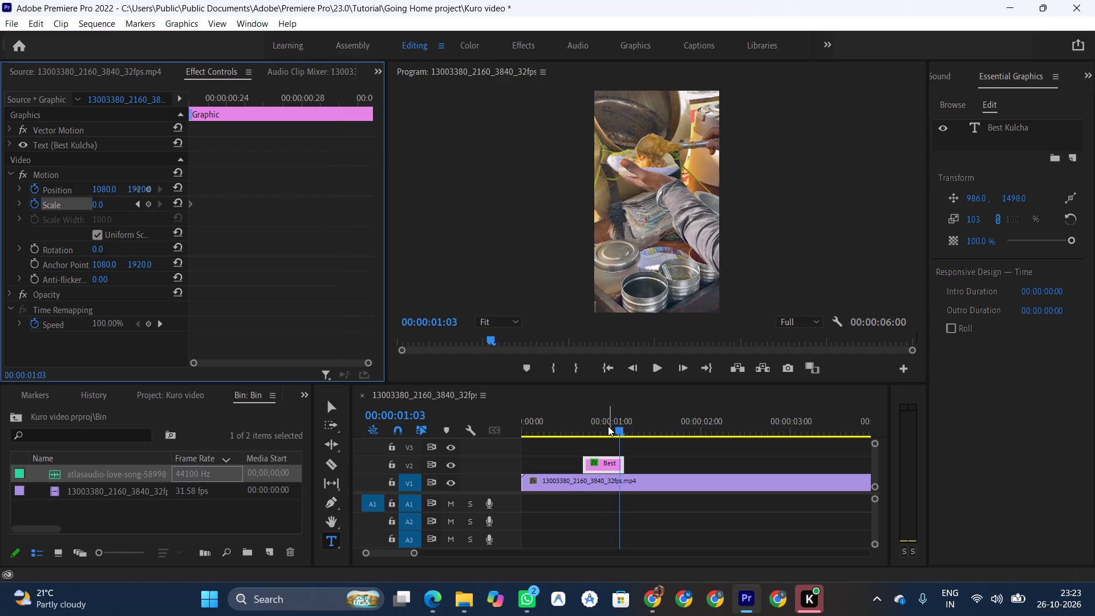
key("space")
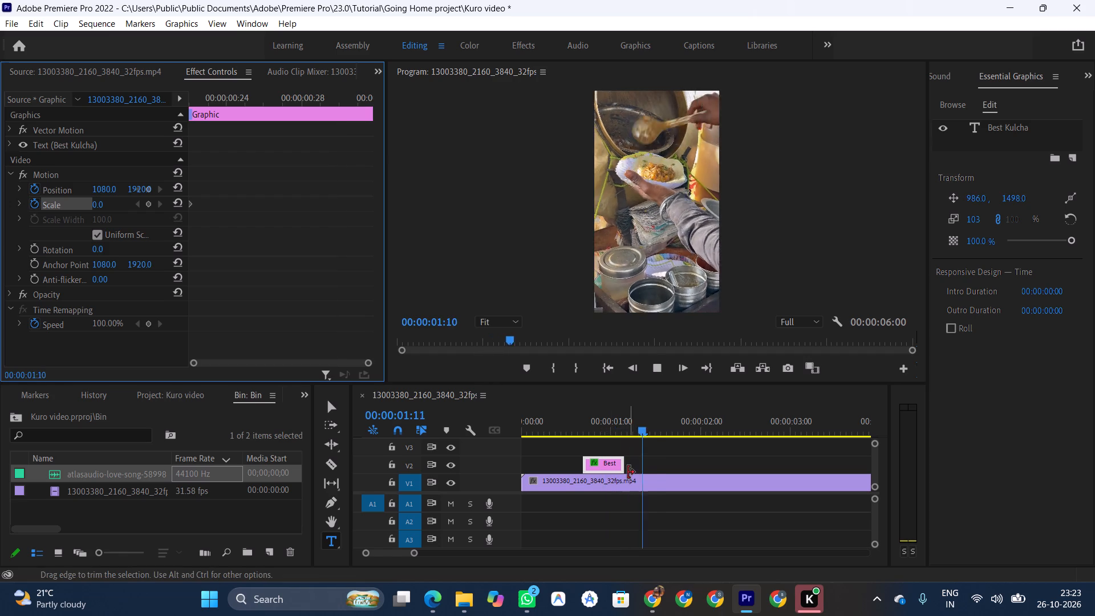
key("space")
Extend the end of the Best Kulcha clip on track V2 to 00:00:01:09.
left_click_drag(654, 431, 650, 429)
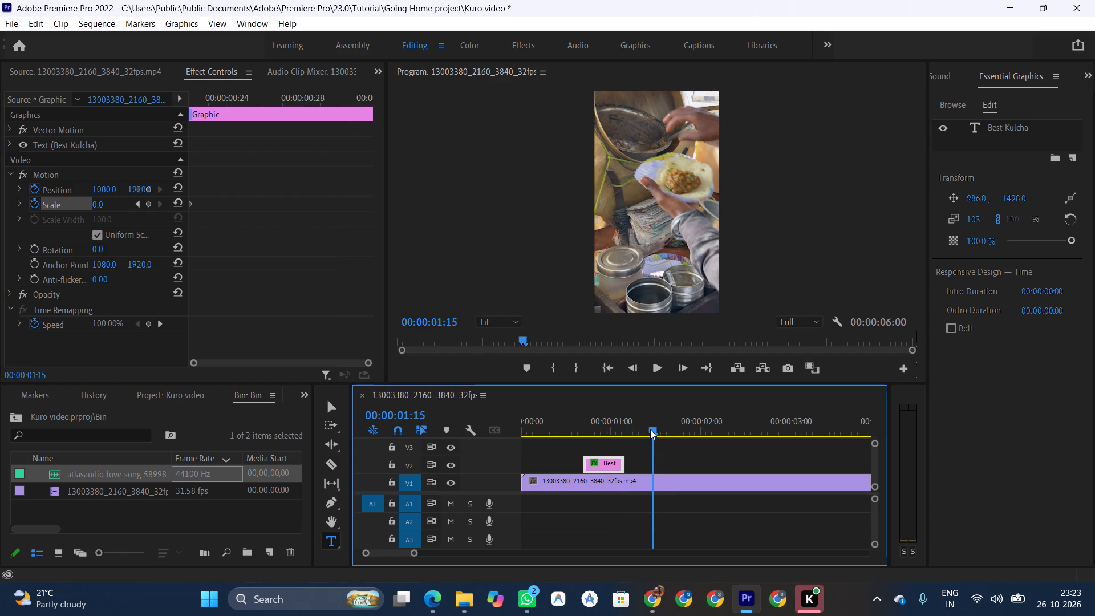
left_click_drag(650, 429, 635, 429)
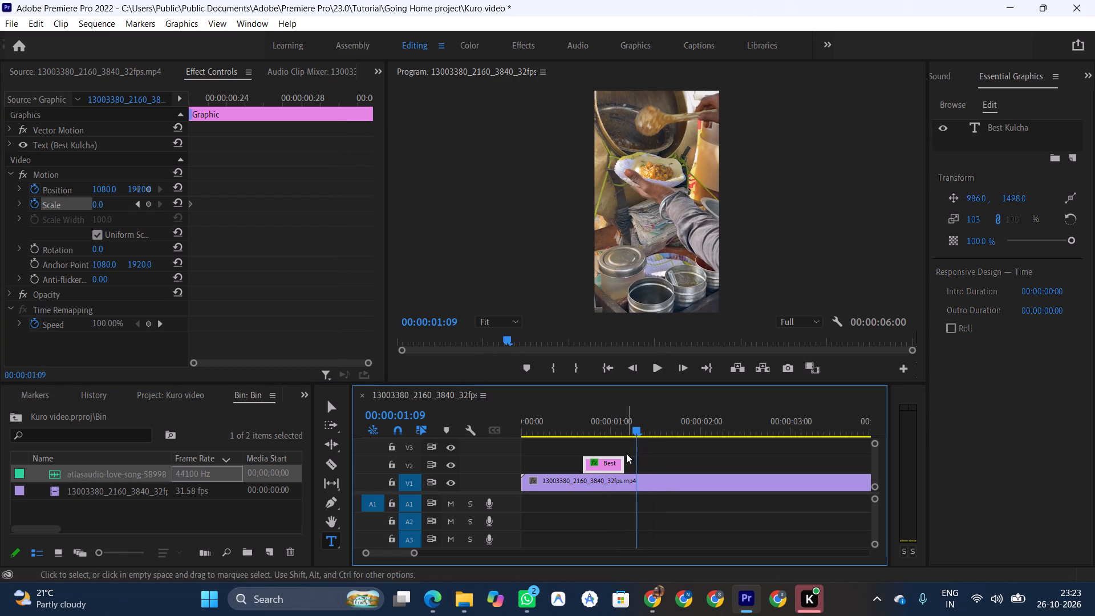
left_click_drag(622, 460, 638, 465)
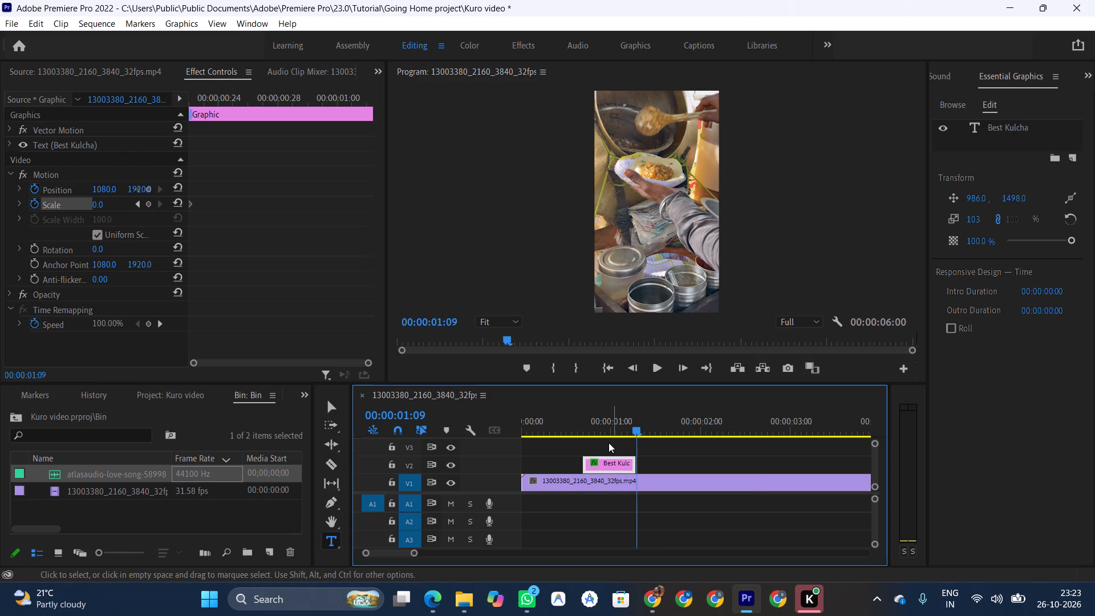
Add a Scale keyframe at 00:00:01:06 on the Best Kulcha title with a value of 111.
left_click(631, 431)
left_click(631, 429)
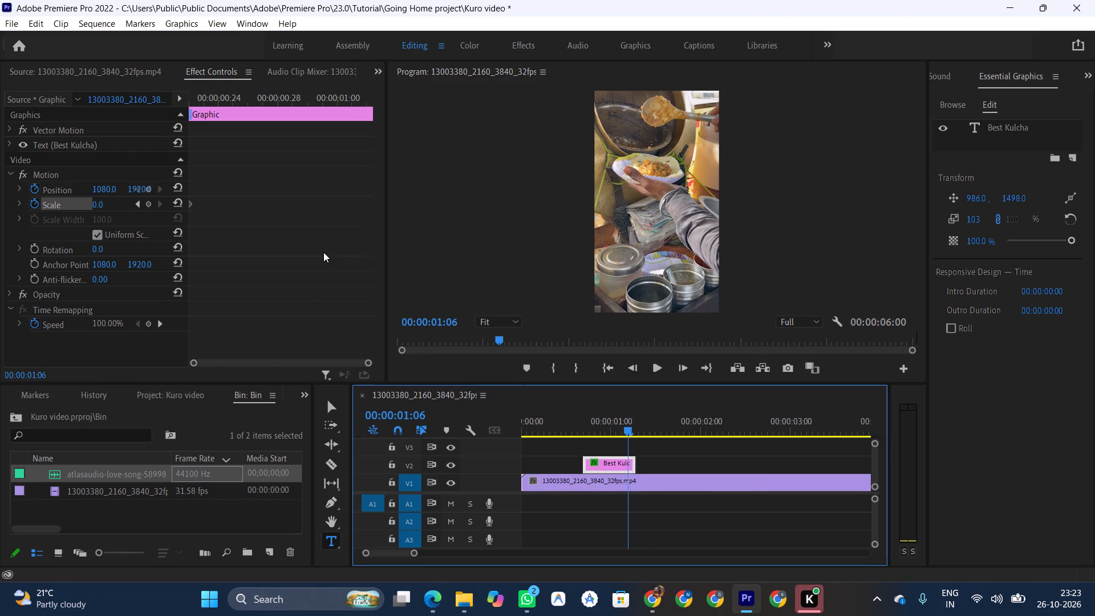
scroll(323, 252, "up", 5)
scroll(323, 252, "down", 8)
left_click(145, 205)
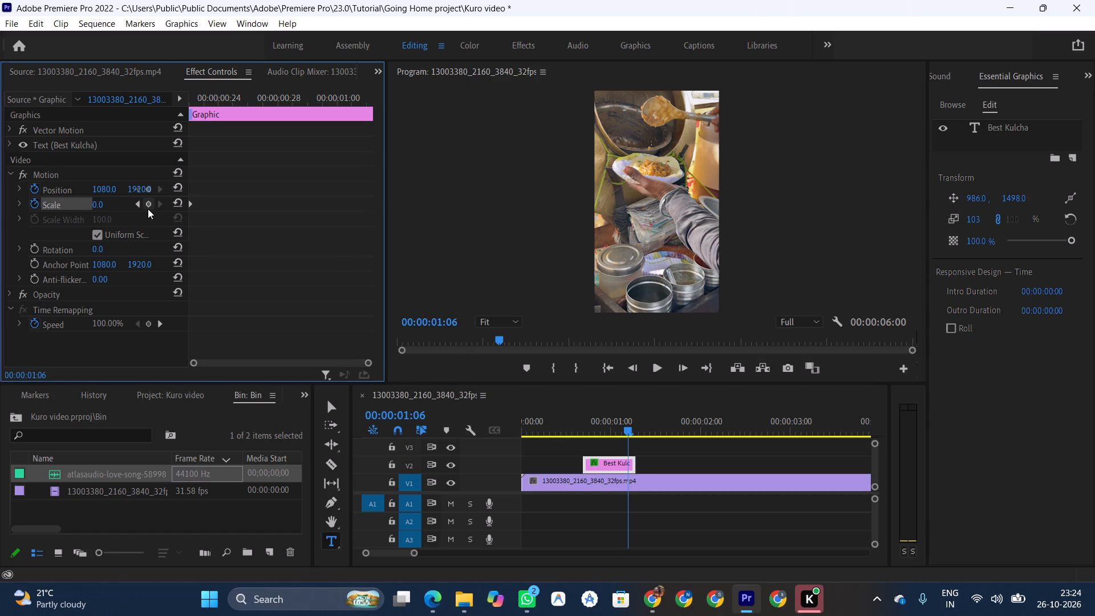
left_click_drag(102, 200, 186, 218)
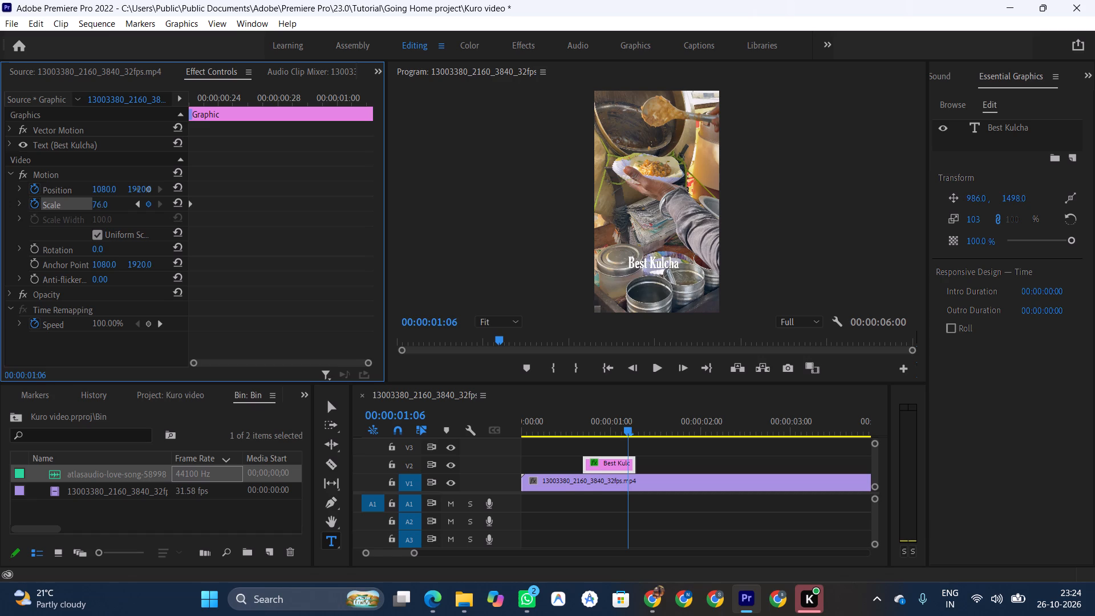
left_click_drag(186, 218, 213, 220)
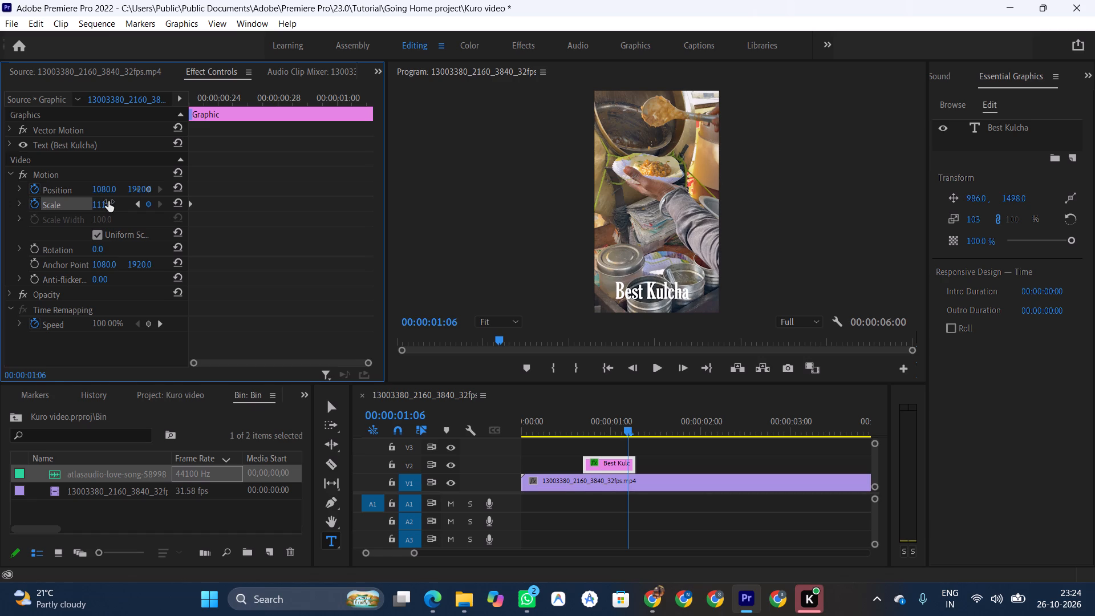
Play back the Best Kulcha title's scale animation from 00:00:00:08 and examine its keyframe timeline.
left_click(546, 424)
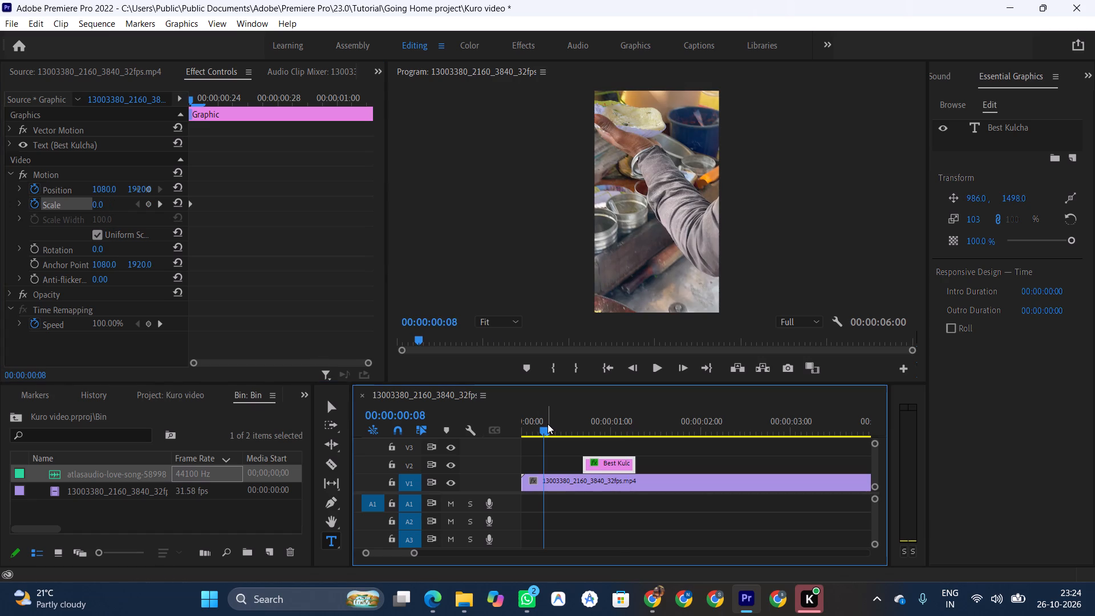
key("space")
key("space")
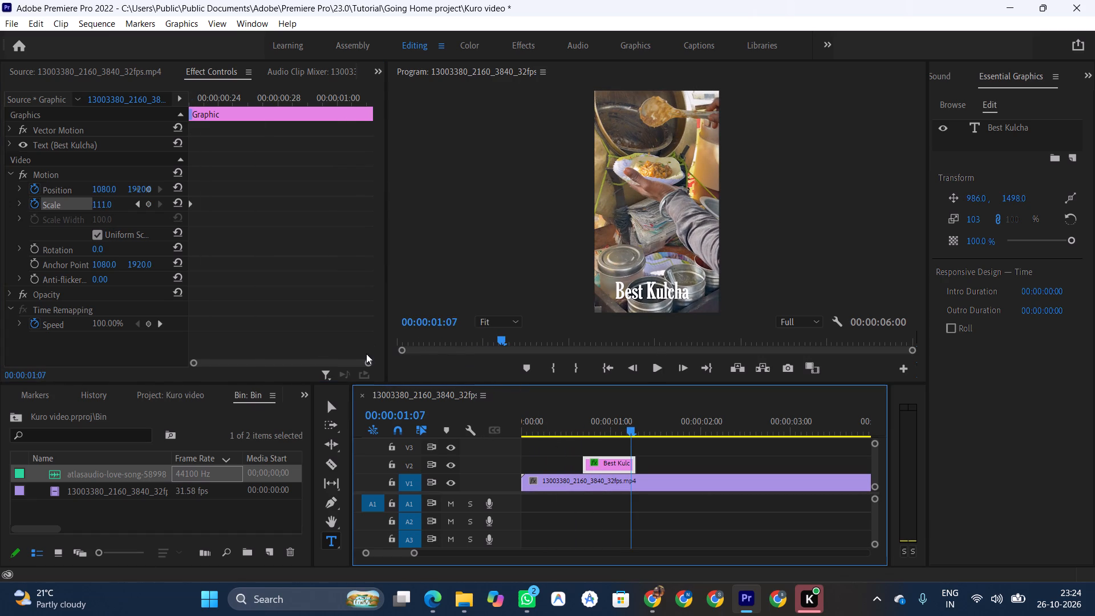
left_click_drag(366, 362, 331, 361)
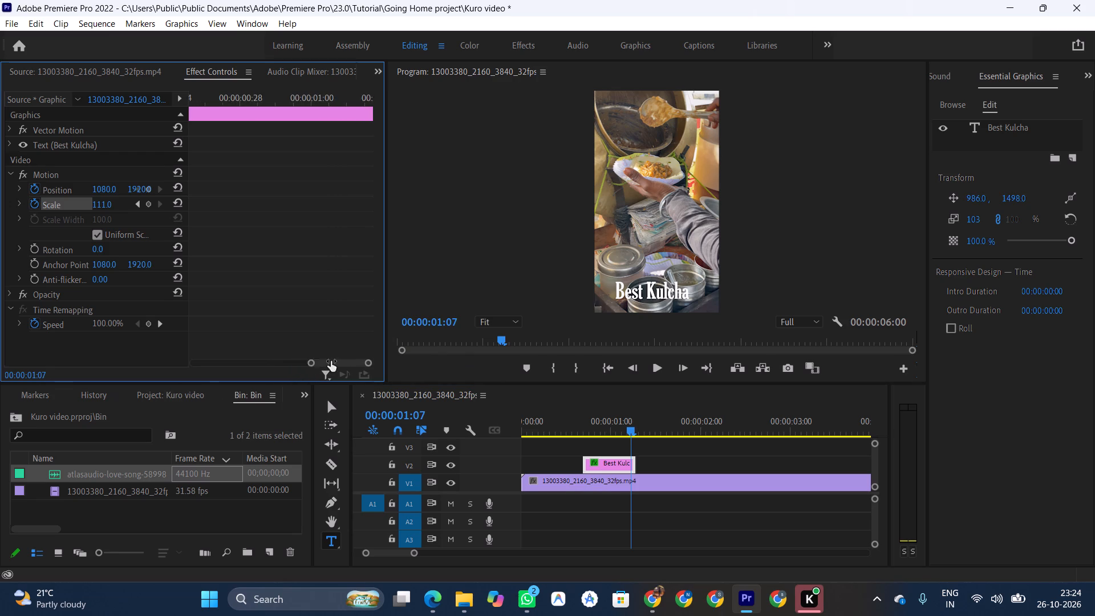
Play back the Best Kulcha title's scale animation from 00:00:00:22 and examine its timing.
left_click_drag(331, 361, 434, 356)
left_click(583, 432)
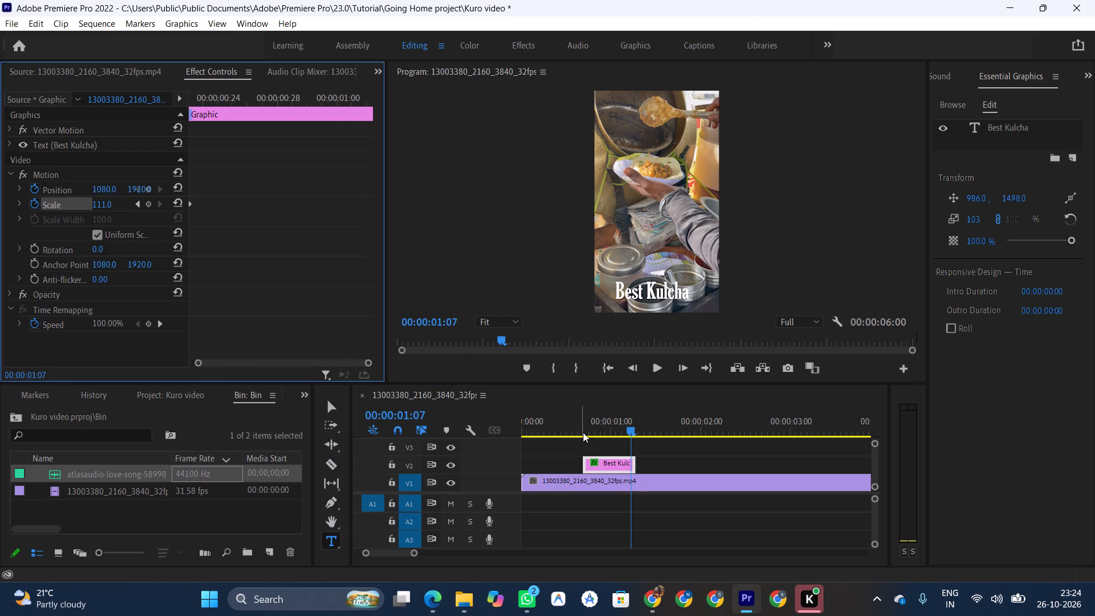
key("space")
key("space")
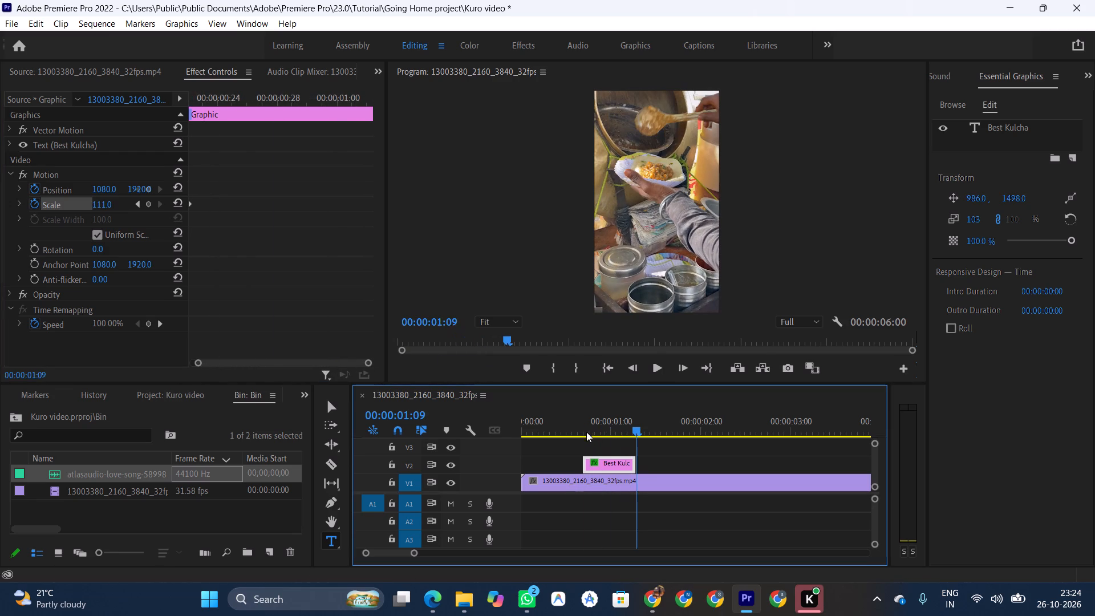
left_click(583, 429)
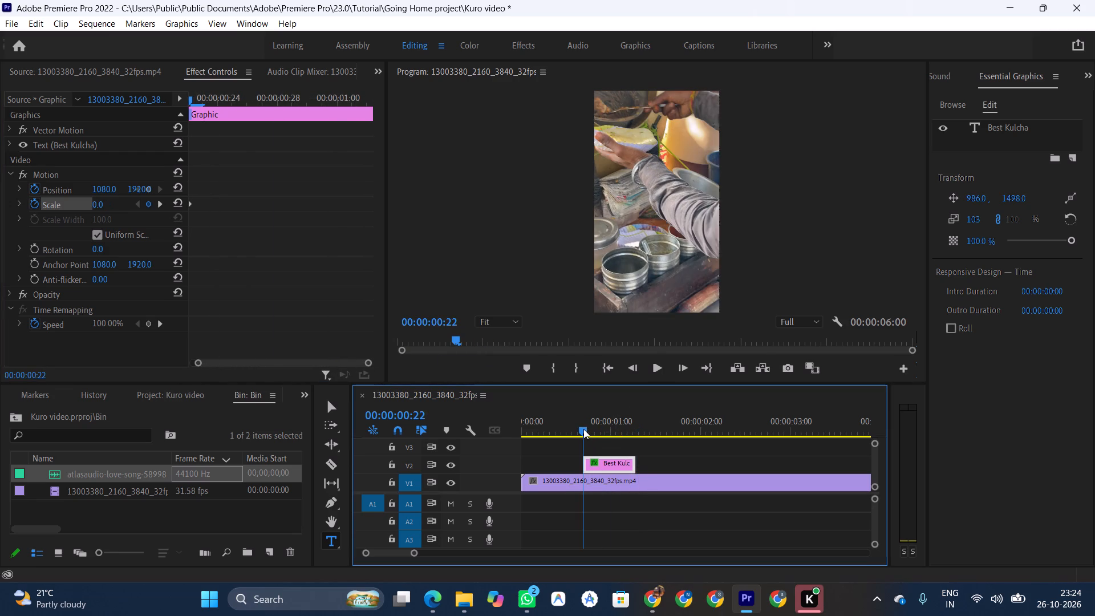
key("space")
key("space")
key("space")
key("space")
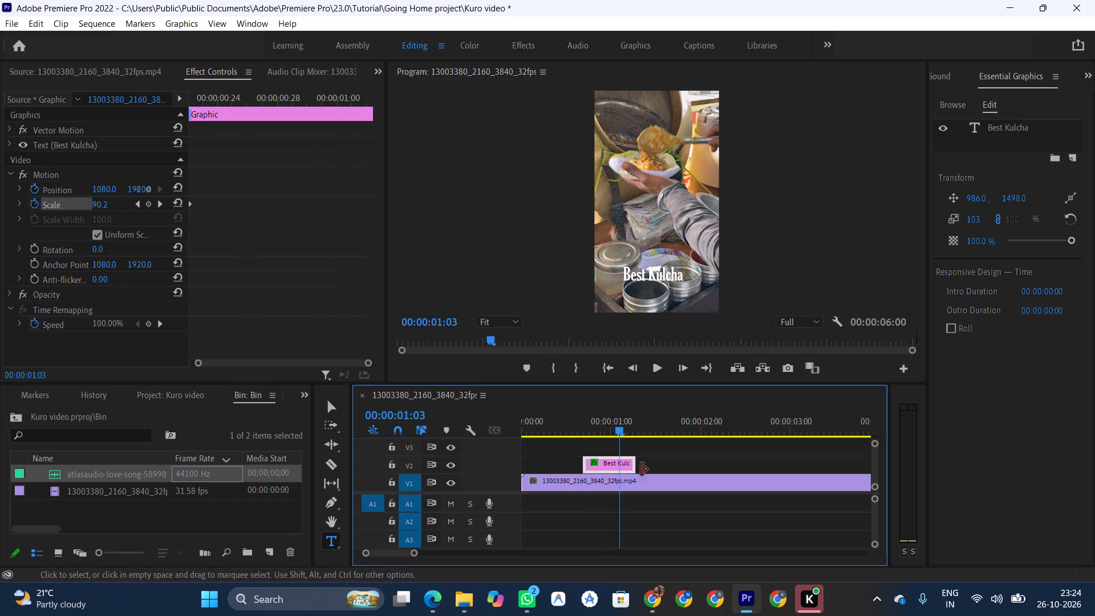
left_click(620, 437)
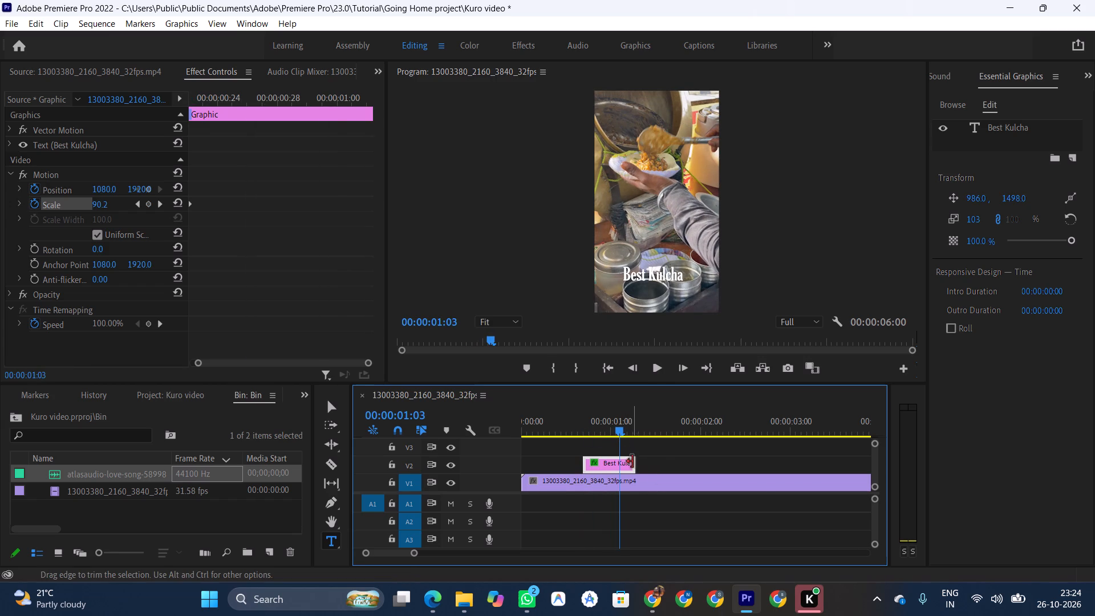
Extend the end of the Best Kulcha clip on track V2 to 00:00:01:17 and play it back from 00:00:00:07.
left_click_drag(633, 463, 676, 469)
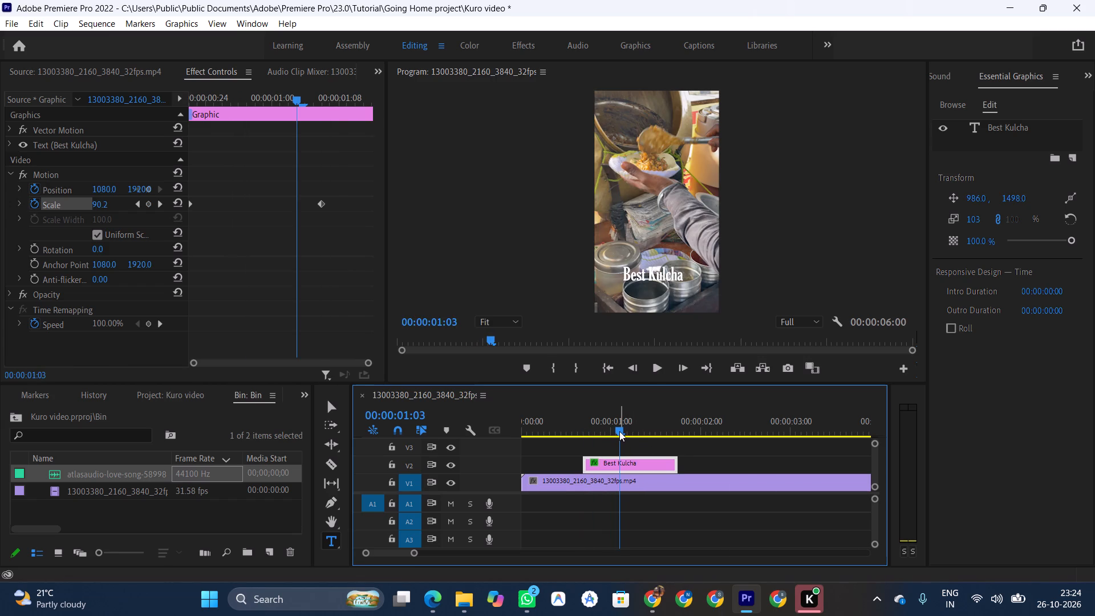
key("space")
key("space")
key("space")
key("space")
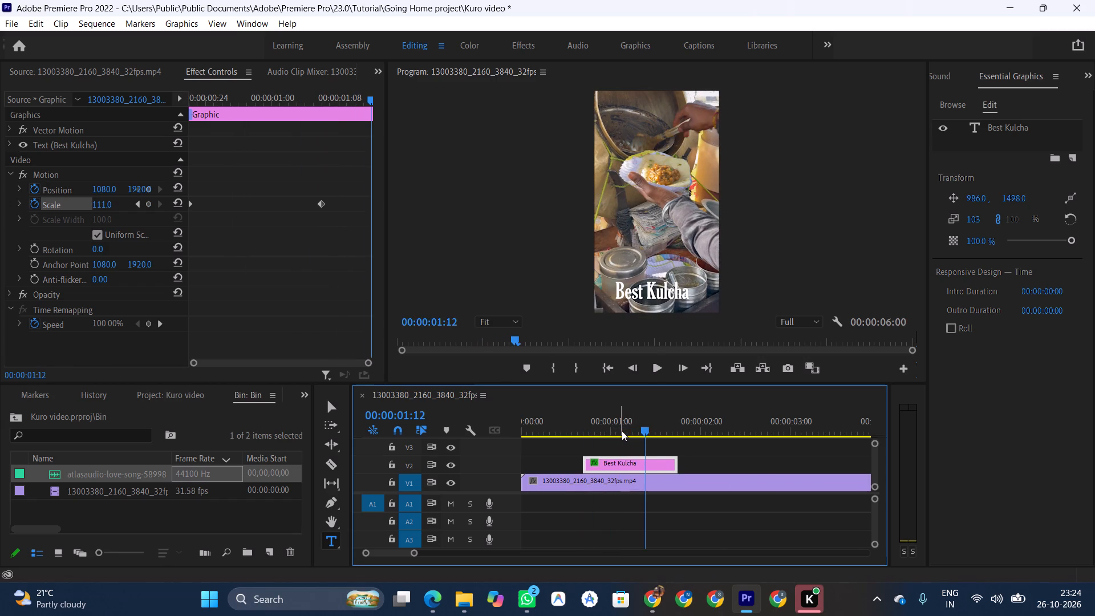
left_click_drag(644, 428, 650, 428)
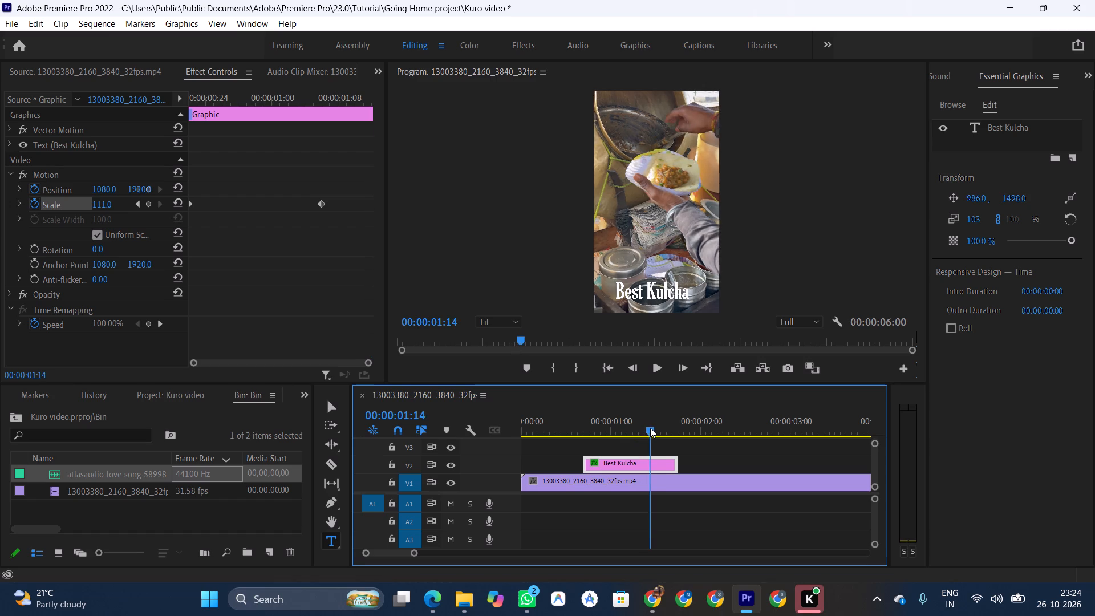
left_click_drag(650, 428, 663, 428)
left_click_drag(676, 464, 671, 464)
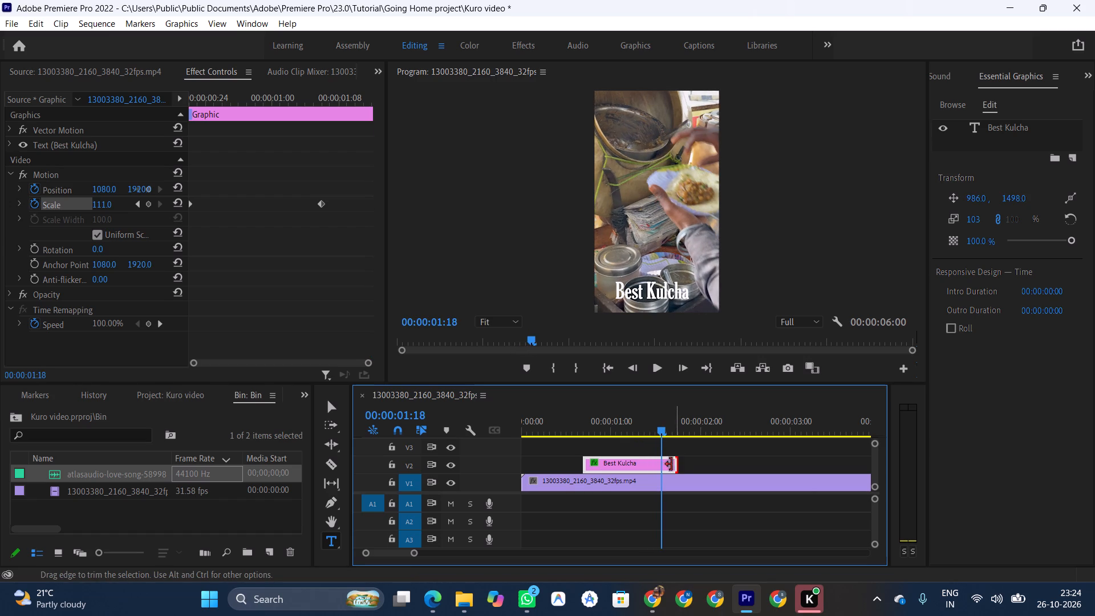
left_click_drag(671, 464, 659, 464)
left_click(542, 427)
key("space")
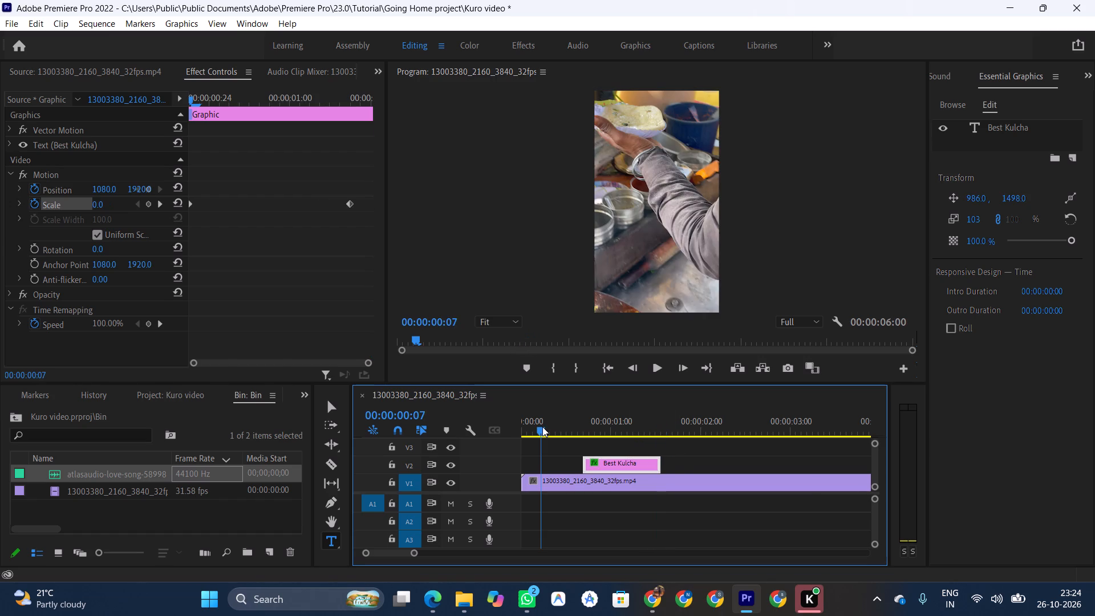
key("space")
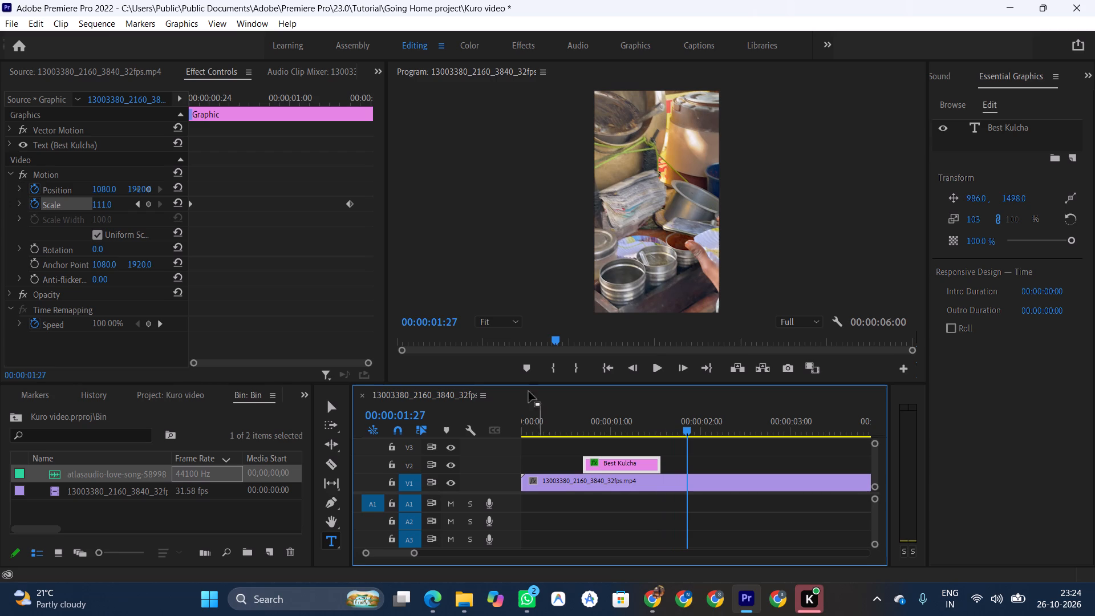
Set the Best Kulcha title's Scale keyframe at 00:00:01:06 to 105.
left_click(347, 204)
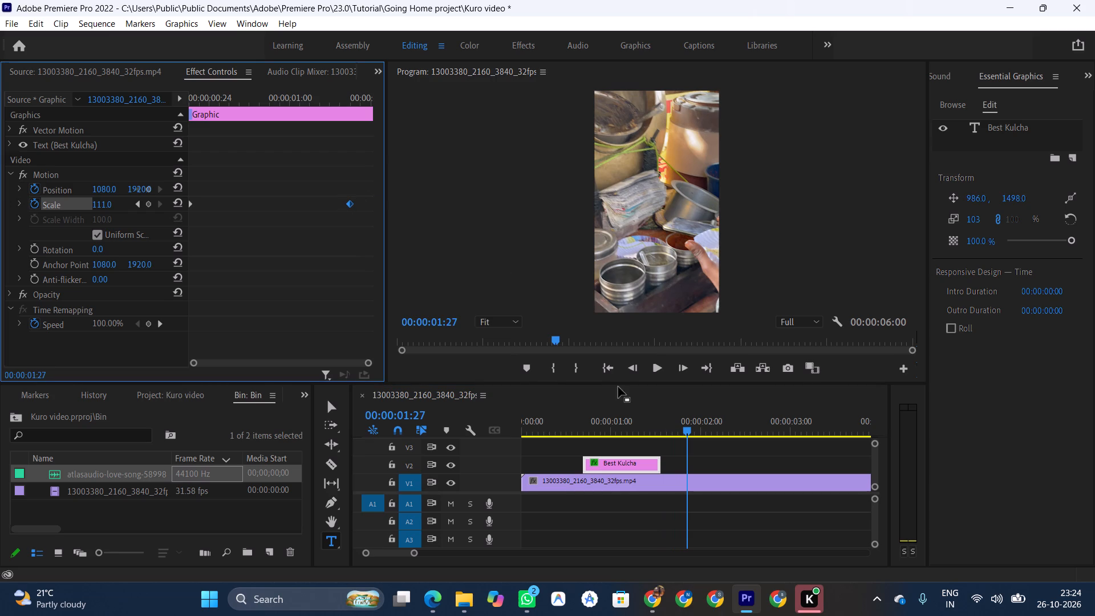
left_click_drag(684, 430, 655, 427)
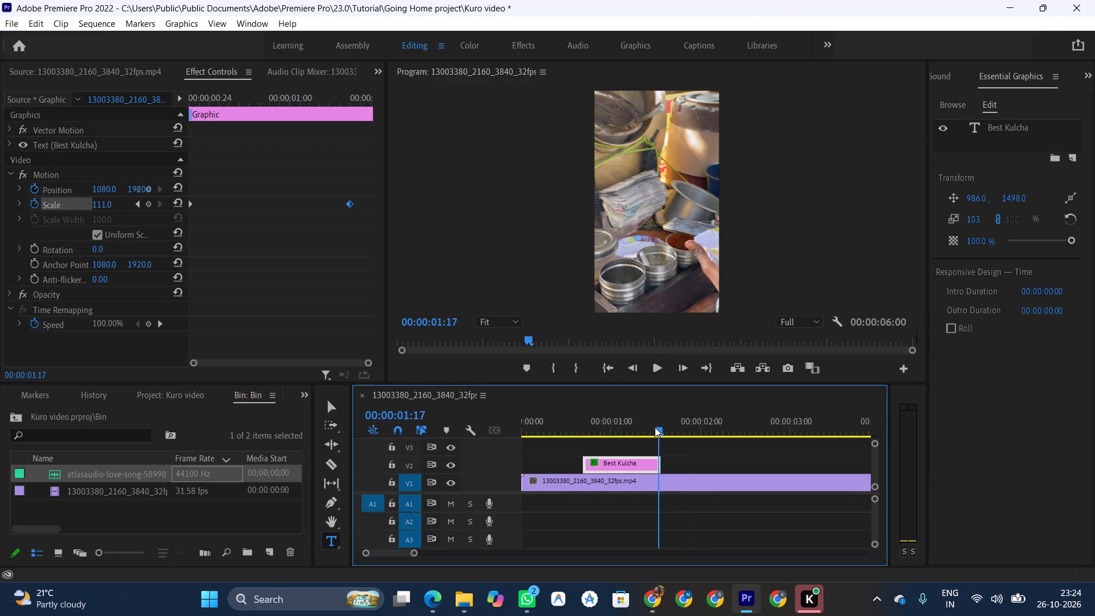
left_click_drag(655, 427, 622, 426)
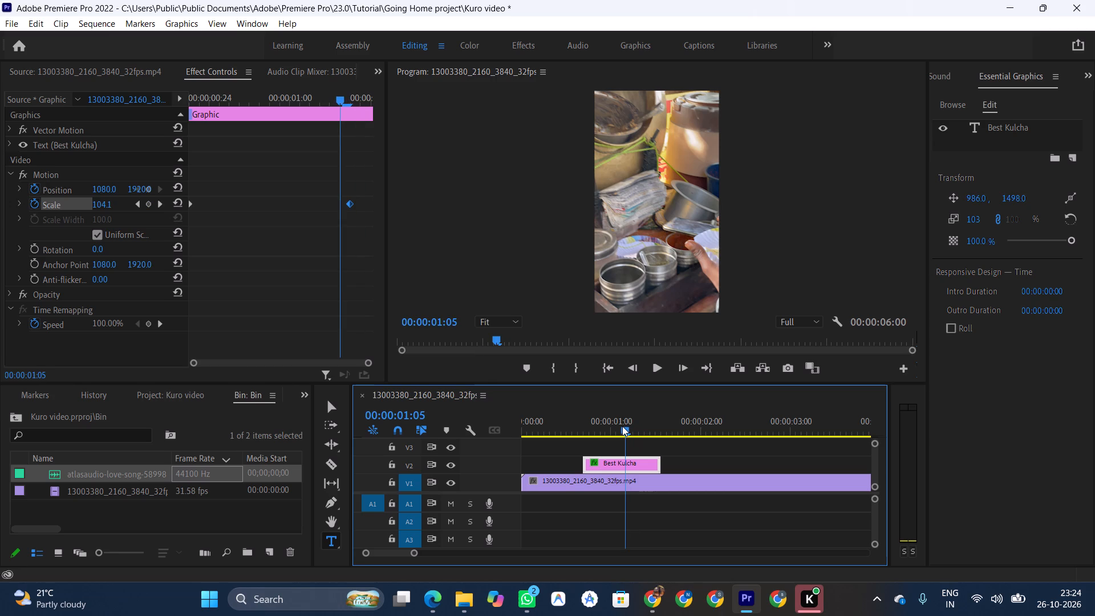
left_click_drag(622, 426, 625, 426)
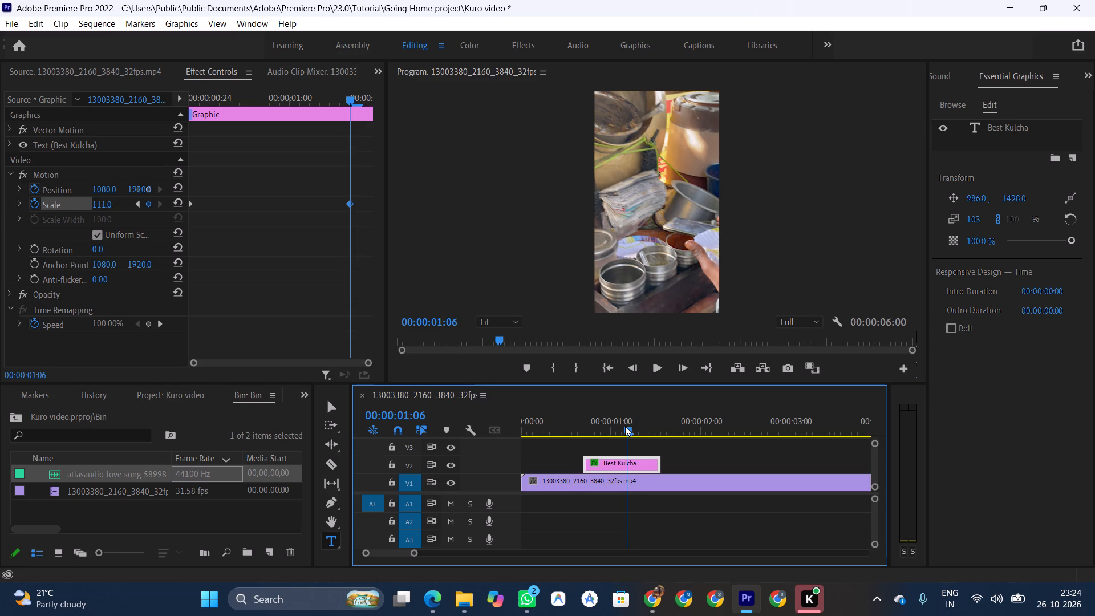
left_click(628, 461)
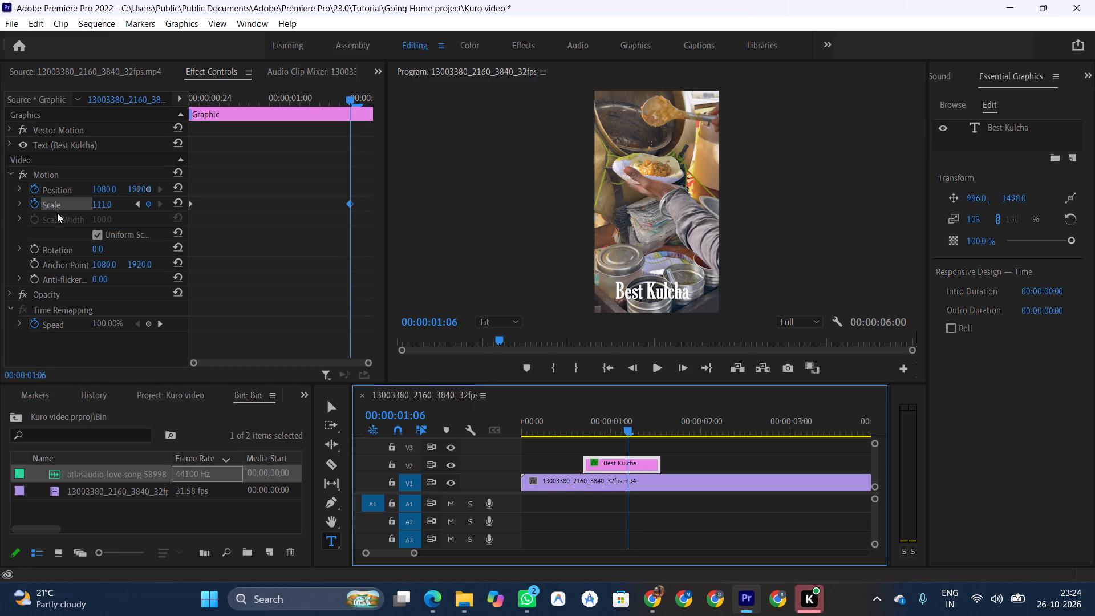
left_click(96, 205)
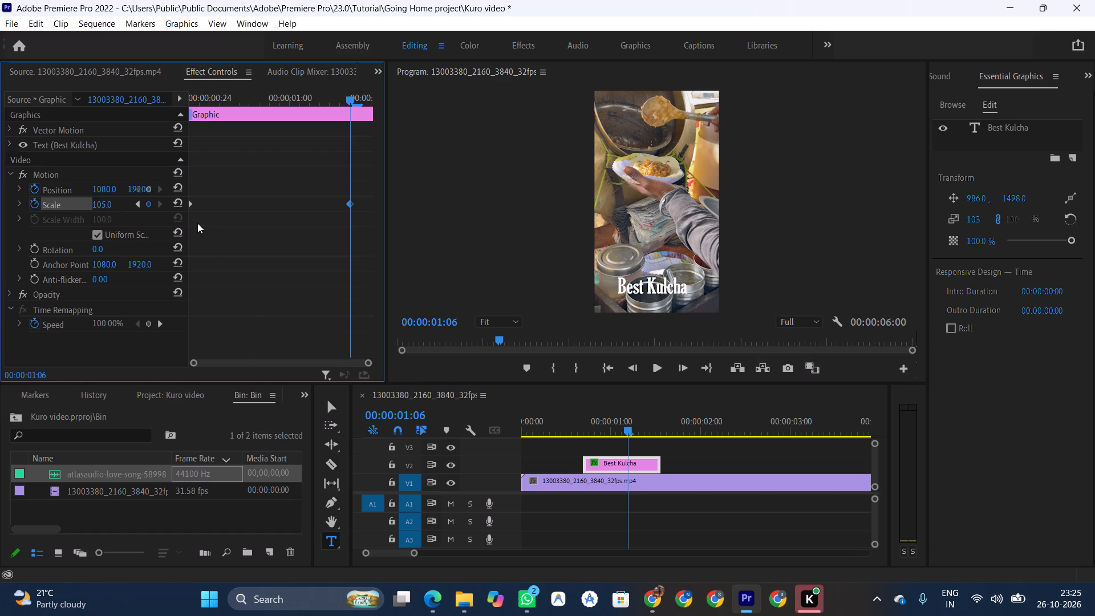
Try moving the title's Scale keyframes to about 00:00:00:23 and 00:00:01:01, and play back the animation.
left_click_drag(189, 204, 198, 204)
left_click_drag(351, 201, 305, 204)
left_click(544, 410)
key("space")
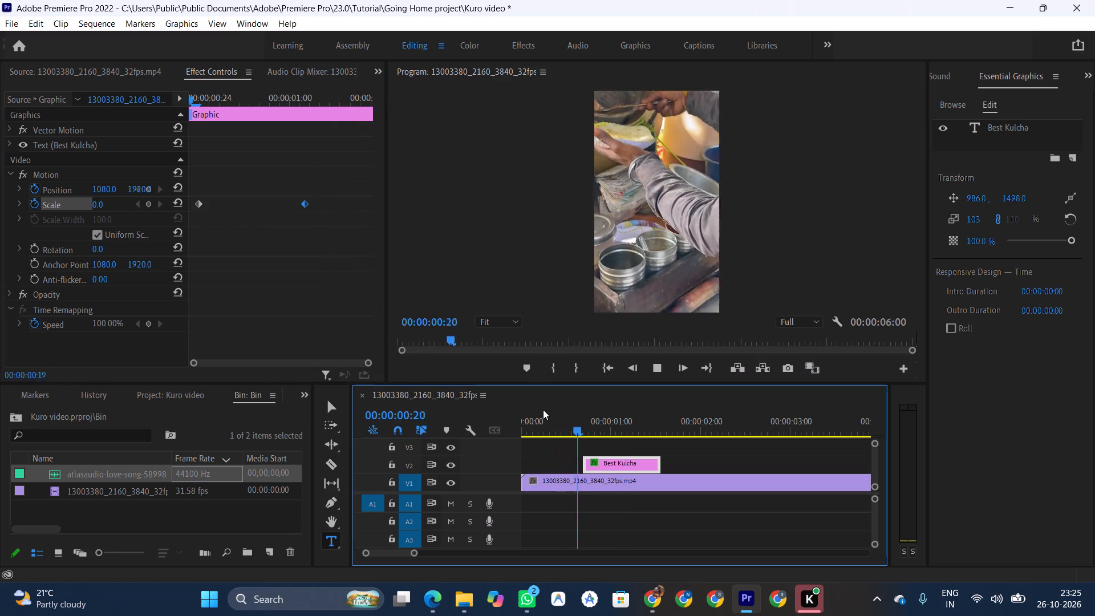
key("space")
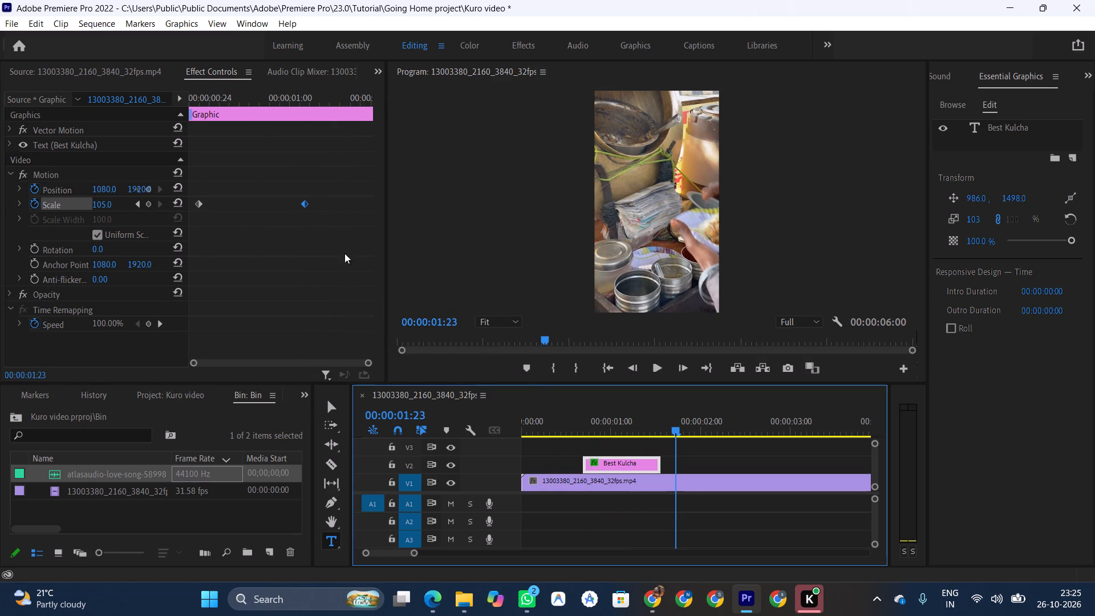
Move the title's first Scale keyframe to the clip's start and the second one to about 00:00:01:00.
left_click_drag(197, 206, 167, 205)
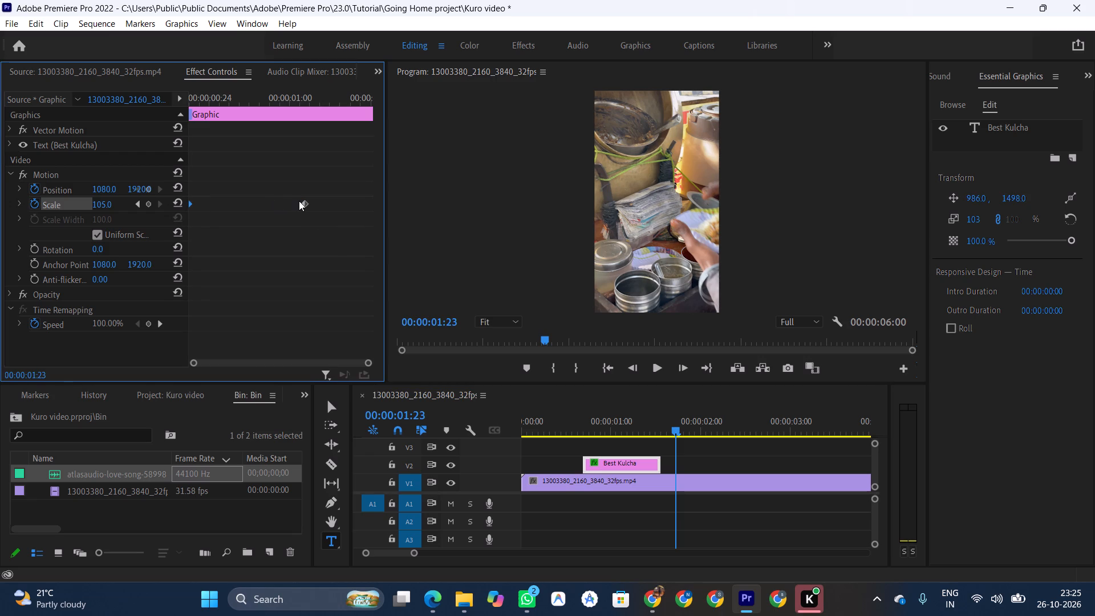
left_click_drag(304, 202, 289, 201)
Play back the Best Kulcha title from the clip's start at 00:00:00:22 to check the faster scale animation.
left_click(208, 96)
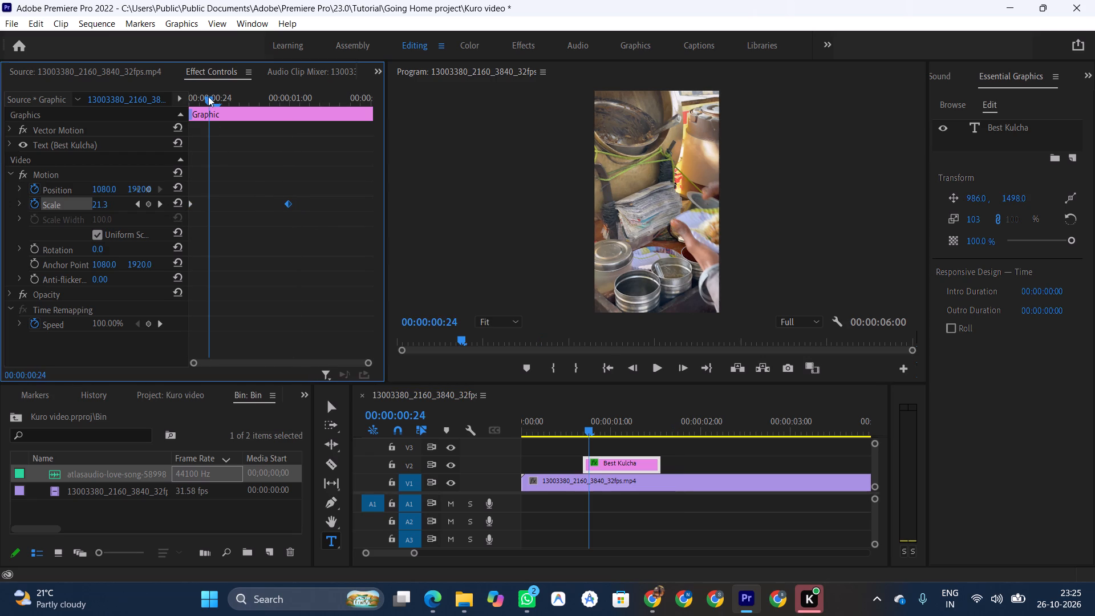
left_click_drag(208, 99, 166, 98)
key("space")
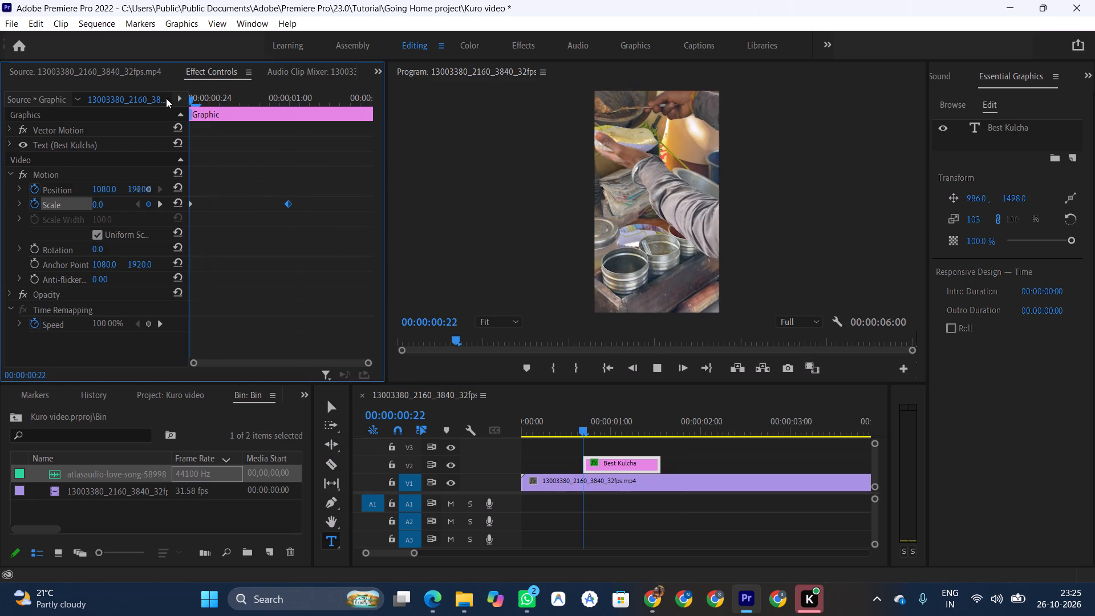
key("space")
key("space")
key("space")
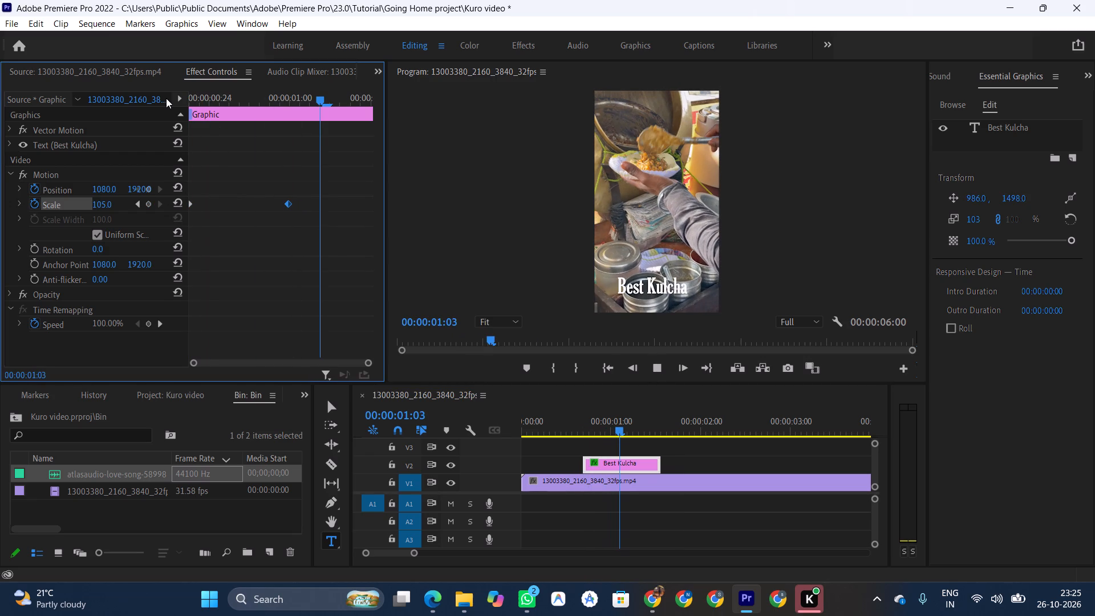
key("space")
key("space")
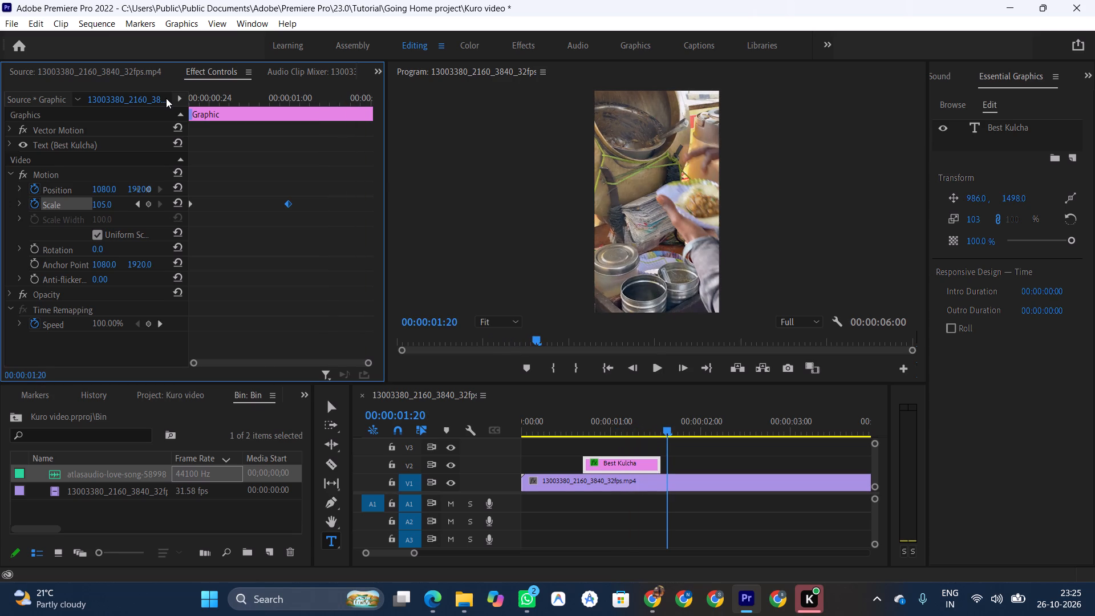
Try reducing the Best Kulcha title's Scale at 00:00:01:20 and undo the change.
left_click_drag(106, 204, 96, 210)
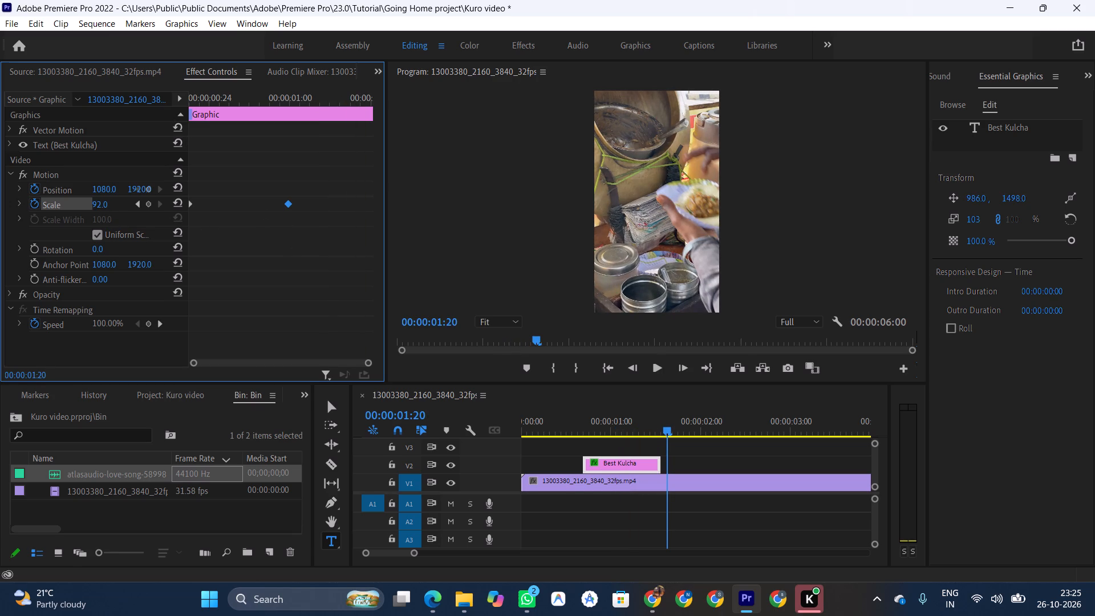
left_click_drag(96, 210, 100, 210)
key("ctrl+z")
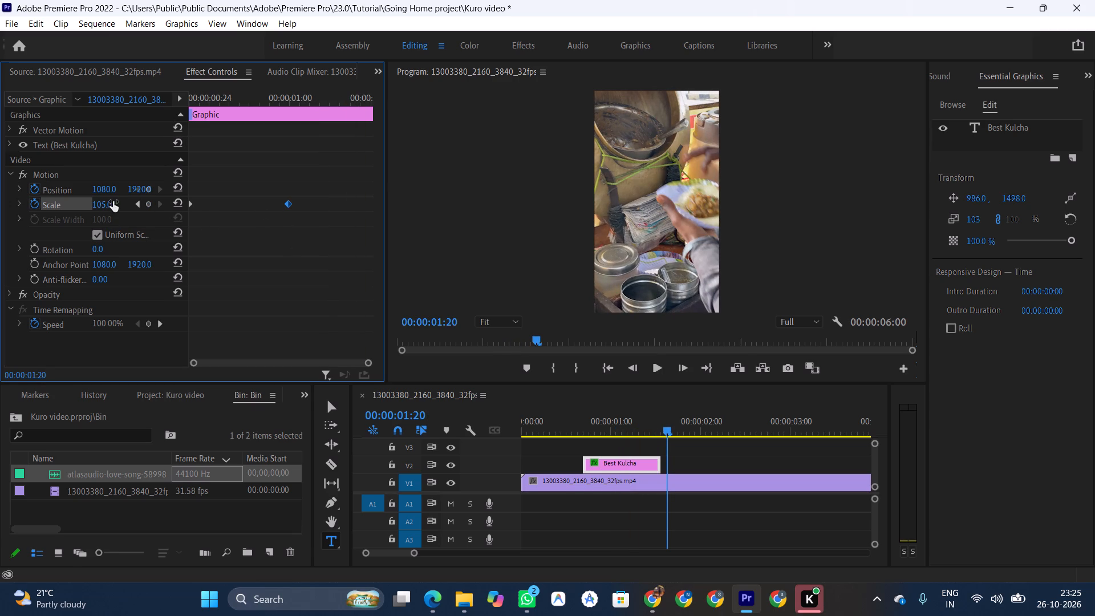
Set the Best Kulcha title's Scale to 111 at 00:00:01:00.
left_click(289, 203)
left_click(291, 102)
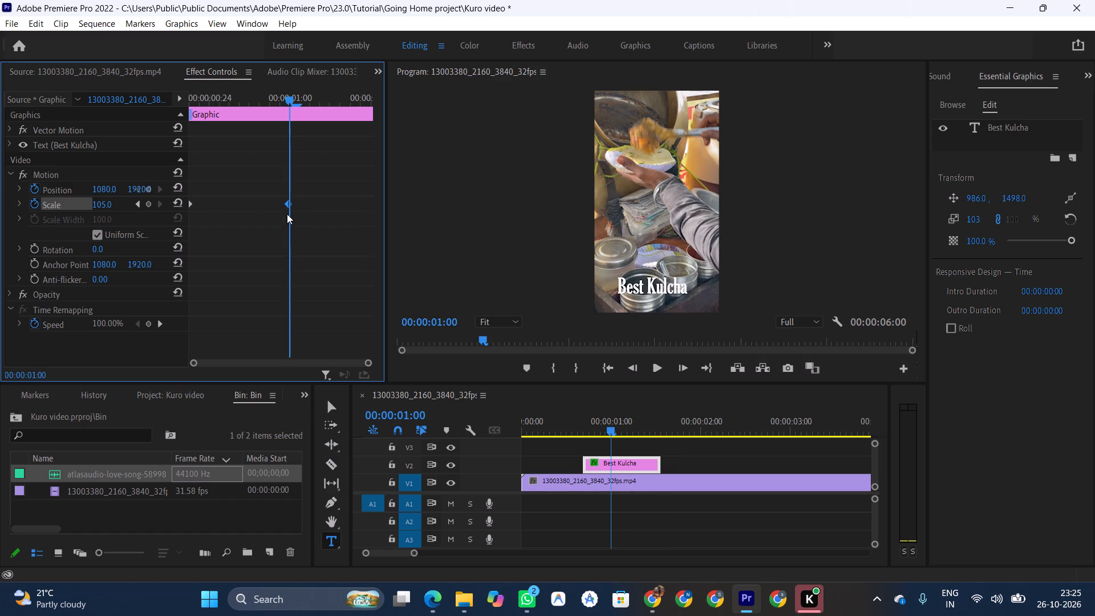
left_click(287, 205)
left_click(111, 206)
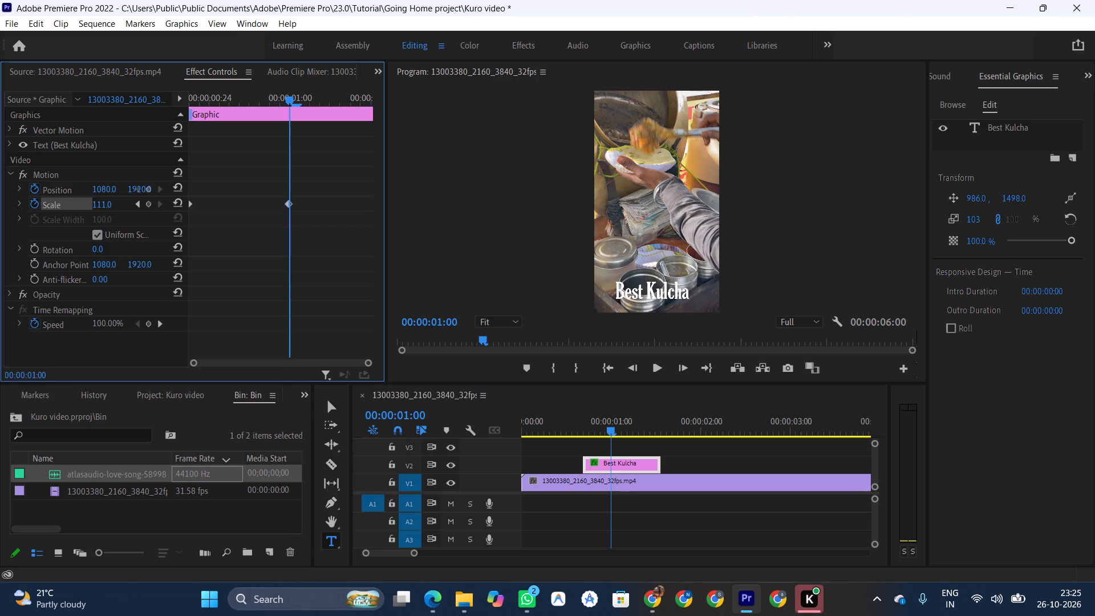
Play back the Best Kulcha title repeatedly from the clip's start to check its scale animation.
left_click_drag(288, 99, 119, 131)
key("space")
key("space")
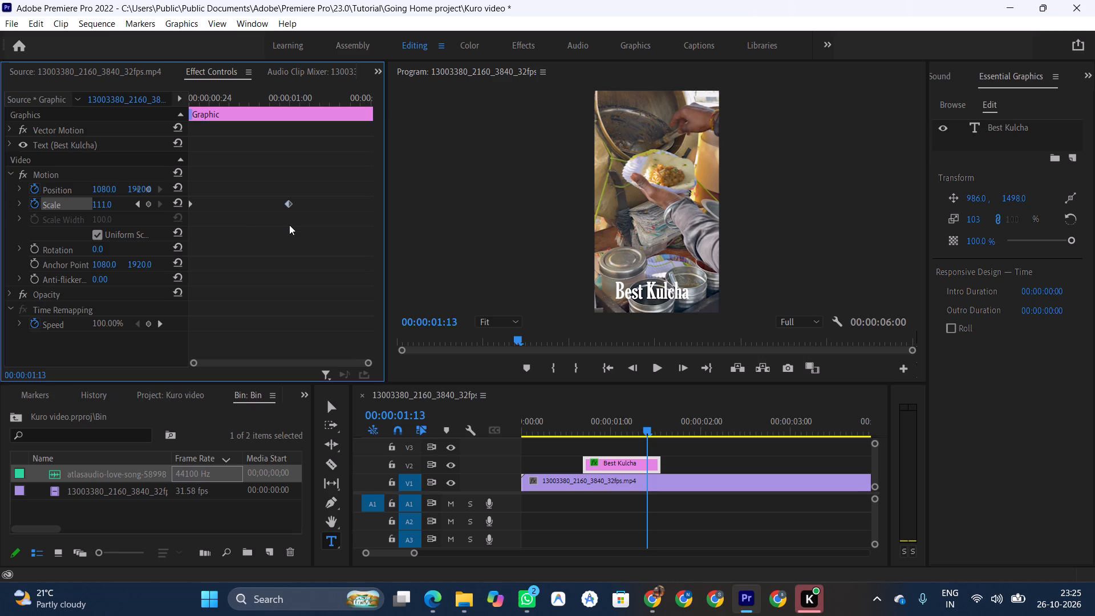
key("space")
key("space")
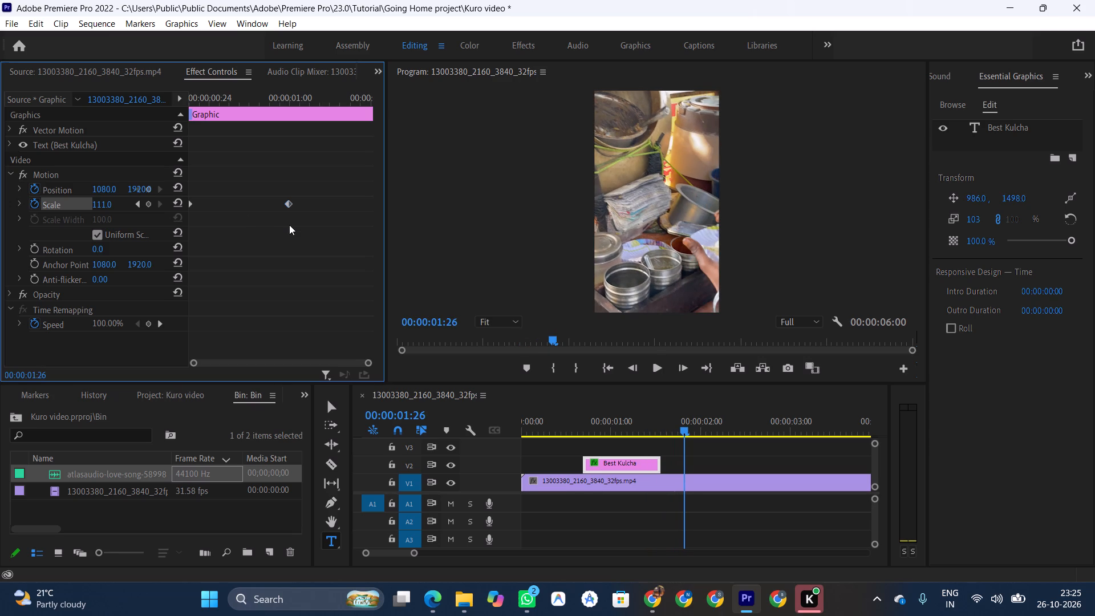
left_click(207, 95)
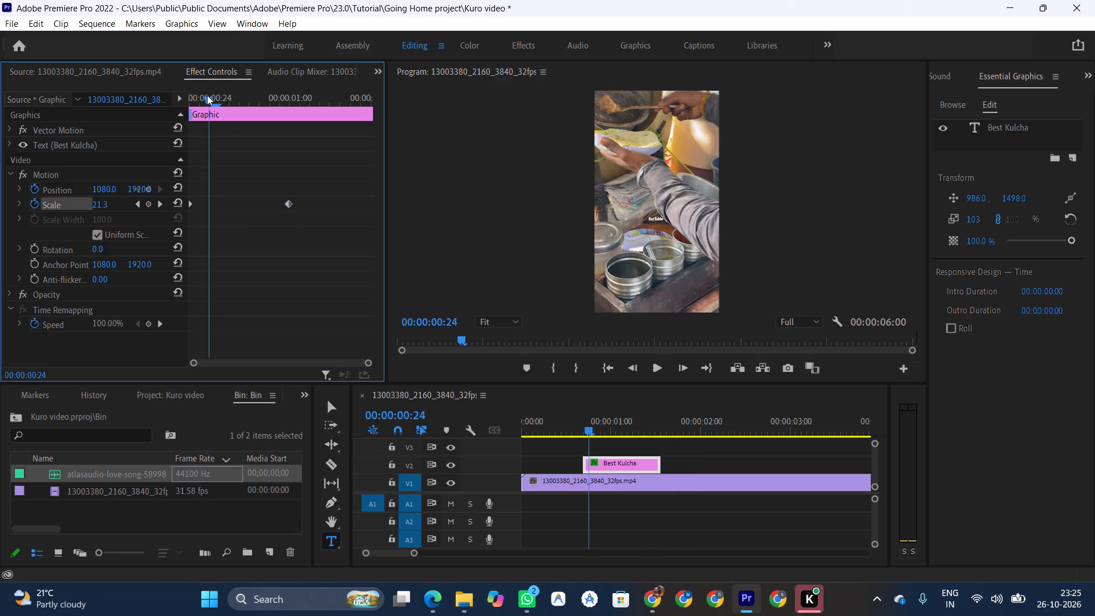
left_click_drag(208, 98, 153, 108)
key("space")
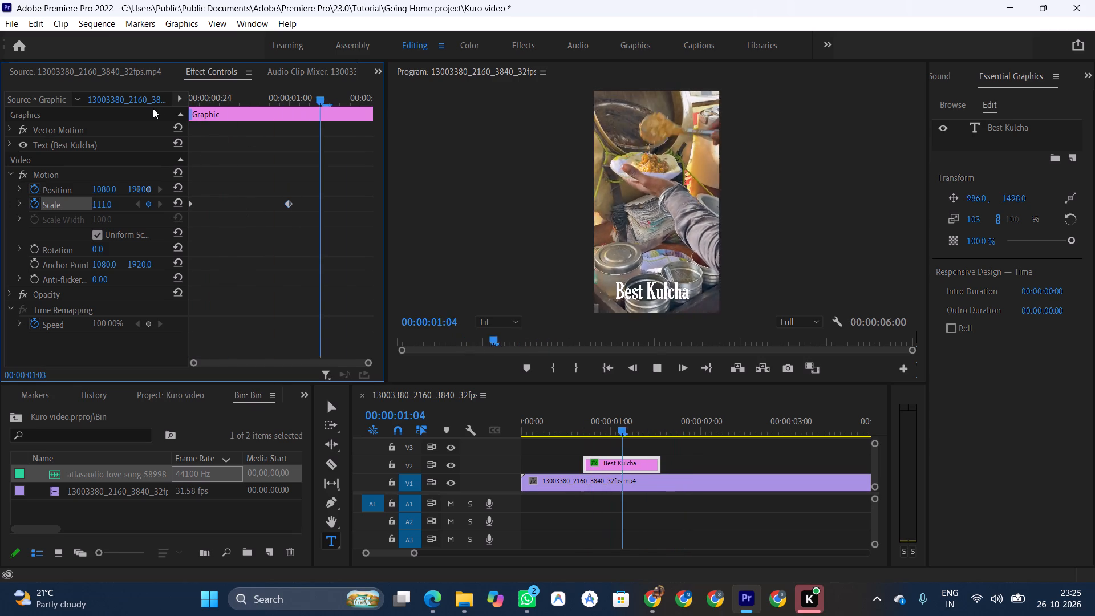
Stop playback and set the Best Kulcha title's Scale to 57 at 00:00:02:03.
key("space")
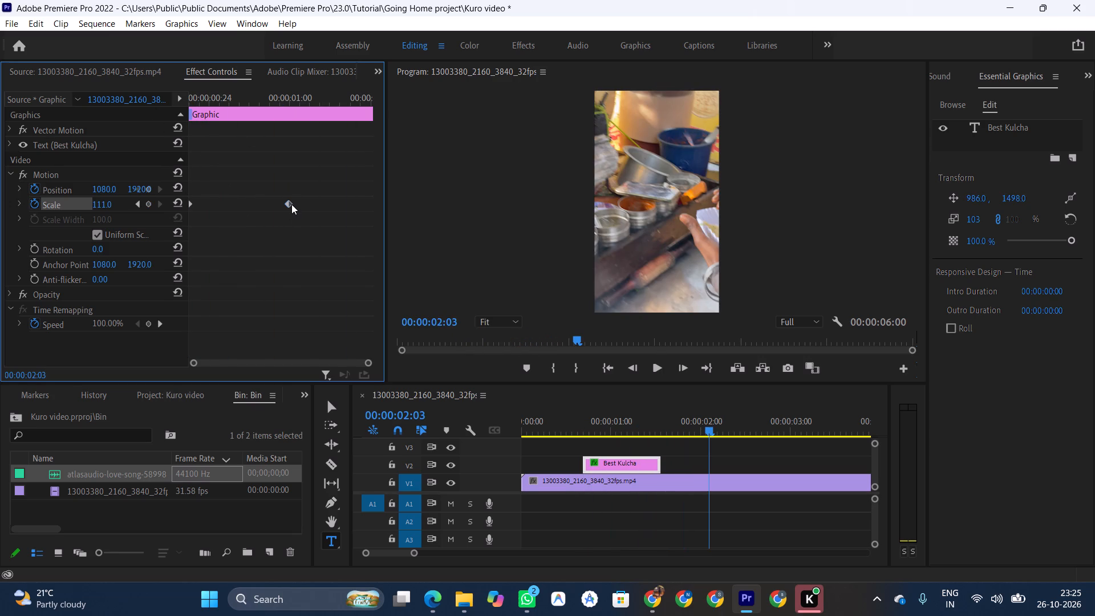
left_click(291, 204)
left_click(191, 205)
left_click_drag(103, 201, 129, 201)
left_click_drag(129, 201, 39, 198)
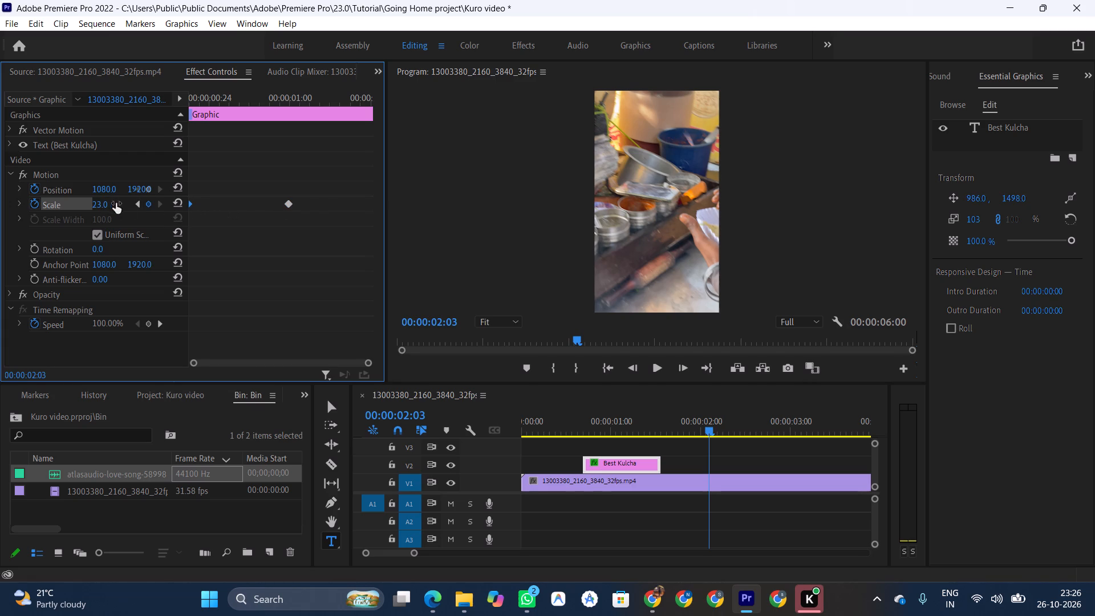
left_click(288, 204)
left_click_drag(97, 202, 129, 207)
left_click_drag(129, 207, 130, 207)
Play back the Best Kulcha title from the clip's start at 00:00:00:22 to check its scale animation.
left_click(214, 96)
left_click_drag(213, 102, 171, 110)
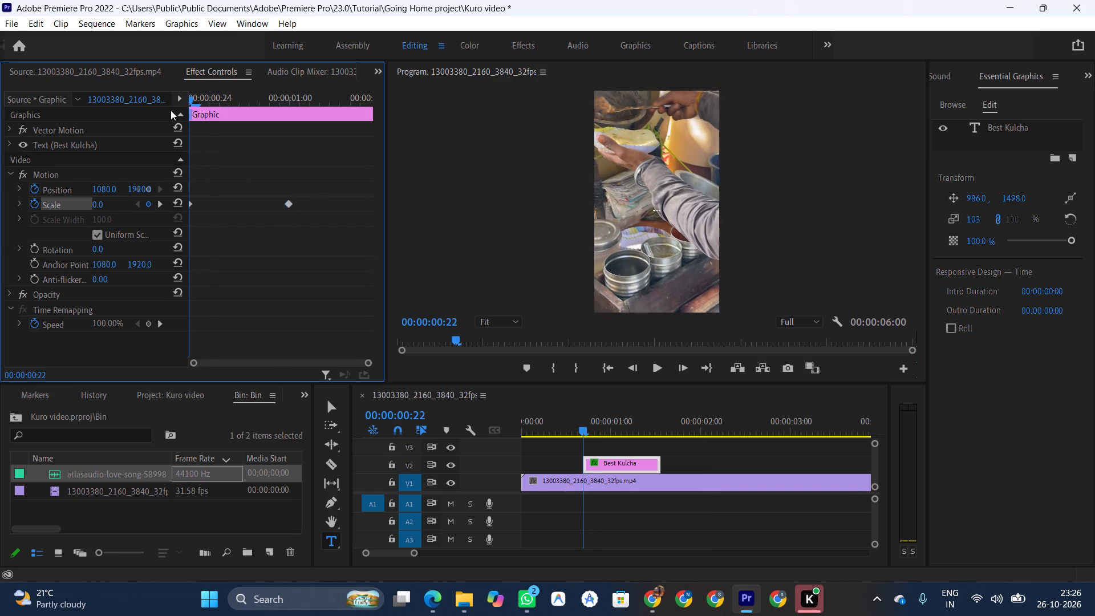
left_click_drag(171, 110, 158, 111)
key("space")
key("space")
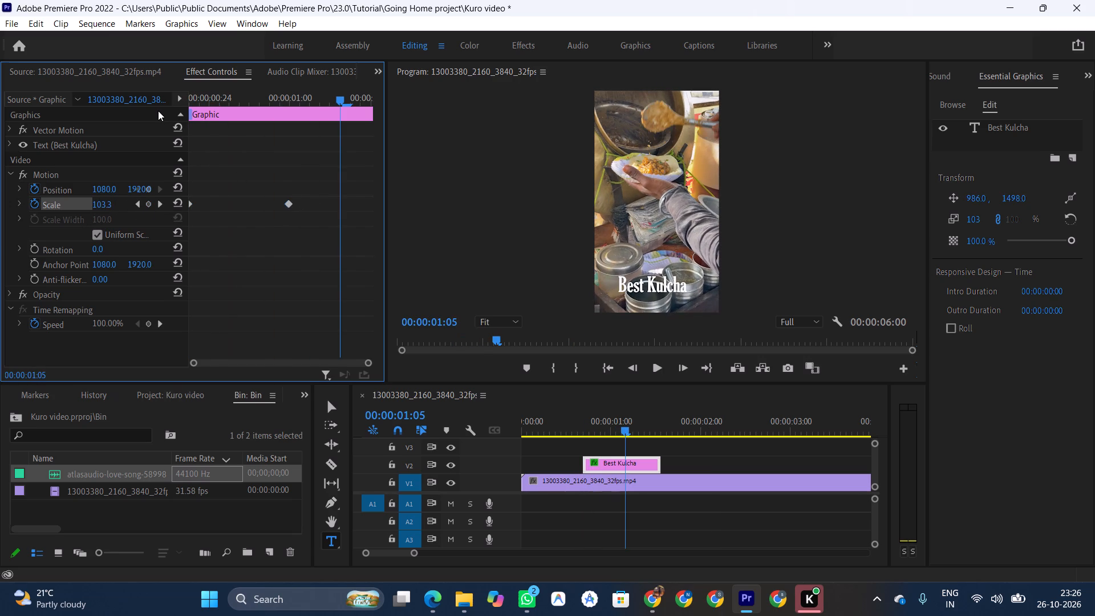
key("space")
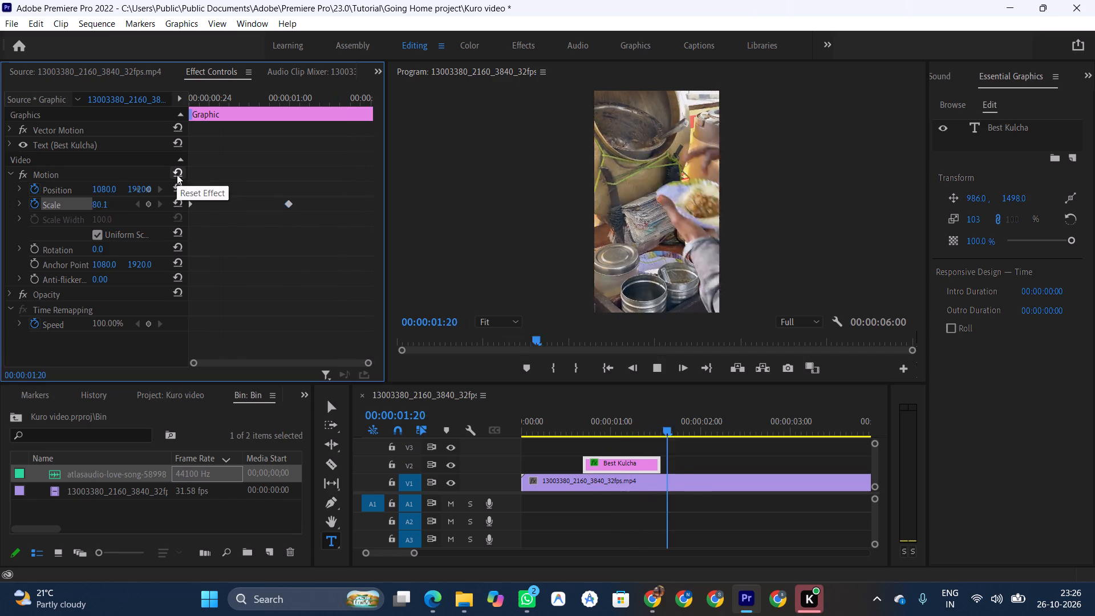
key("space")
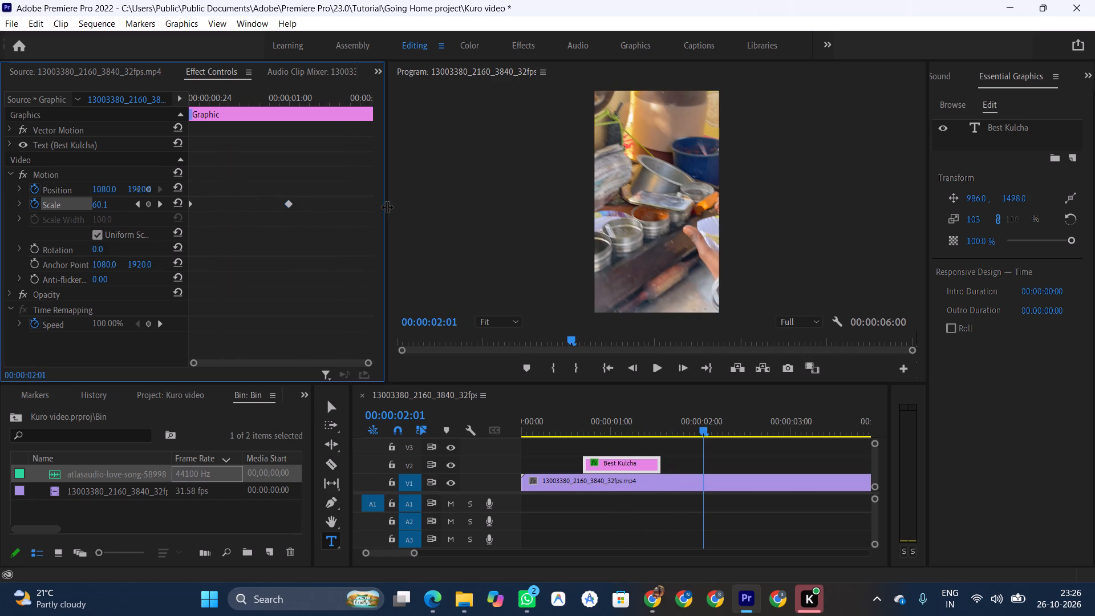
Widen the Effect Controls area to enlarge the Best Kulcha title's keyframe timeline.
left_click_drag(387, 206, 713, 197)
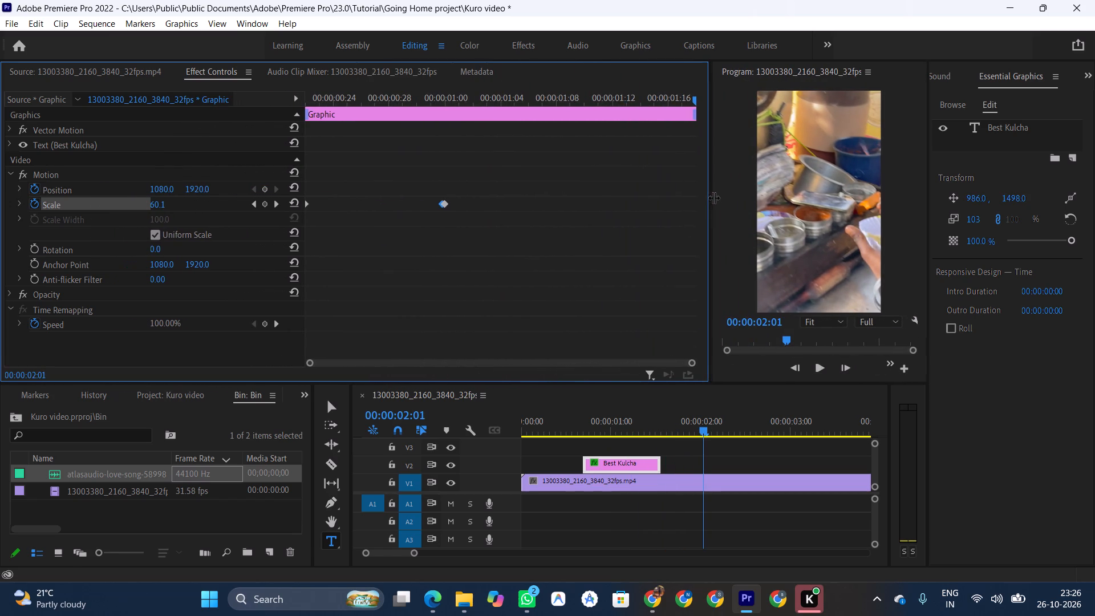
left_click_drag(713, 197, 715, 197)
Play back and scrub through the Best Kulcha title to examine how its scale changes, returning to the clip's start.
left_click(350, 96)
left_click_drag(350, 100, 291, 105)
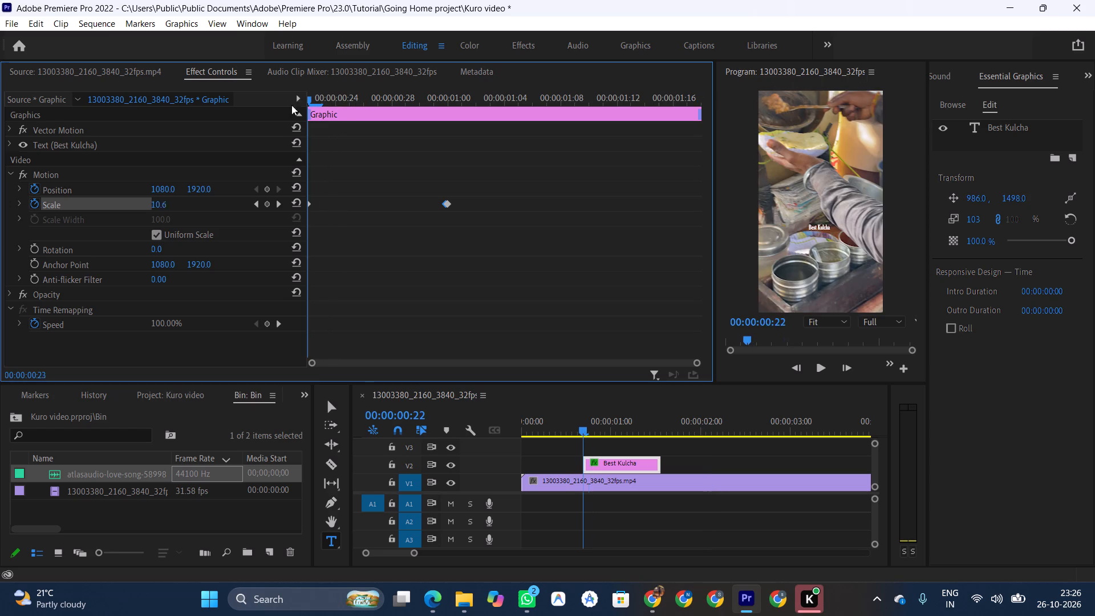
left_click_drag(291, 105, 270, 107)
key("space")
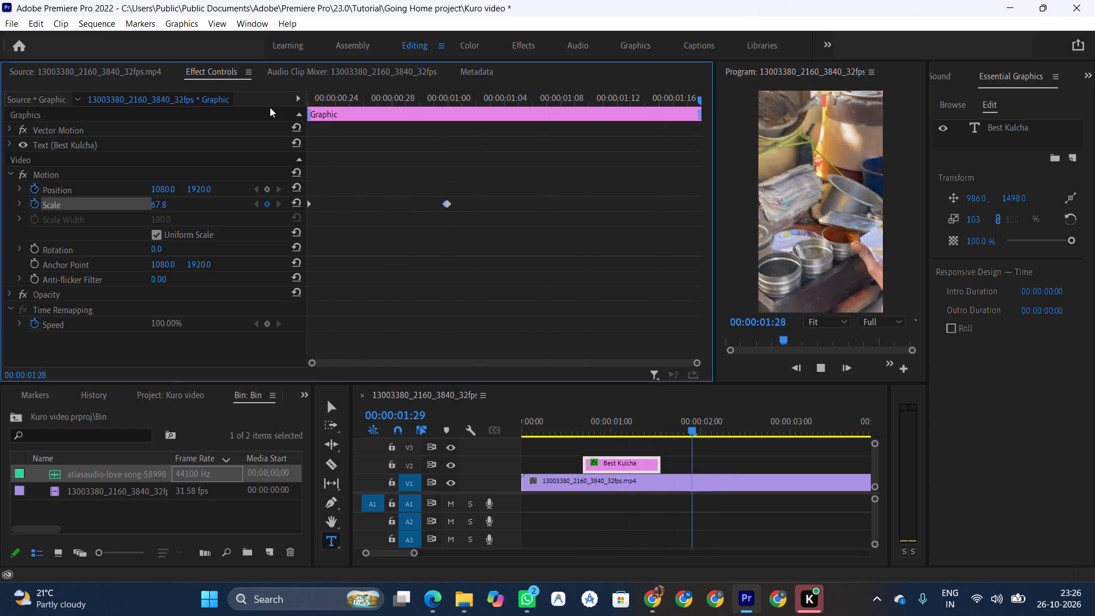
key("space")
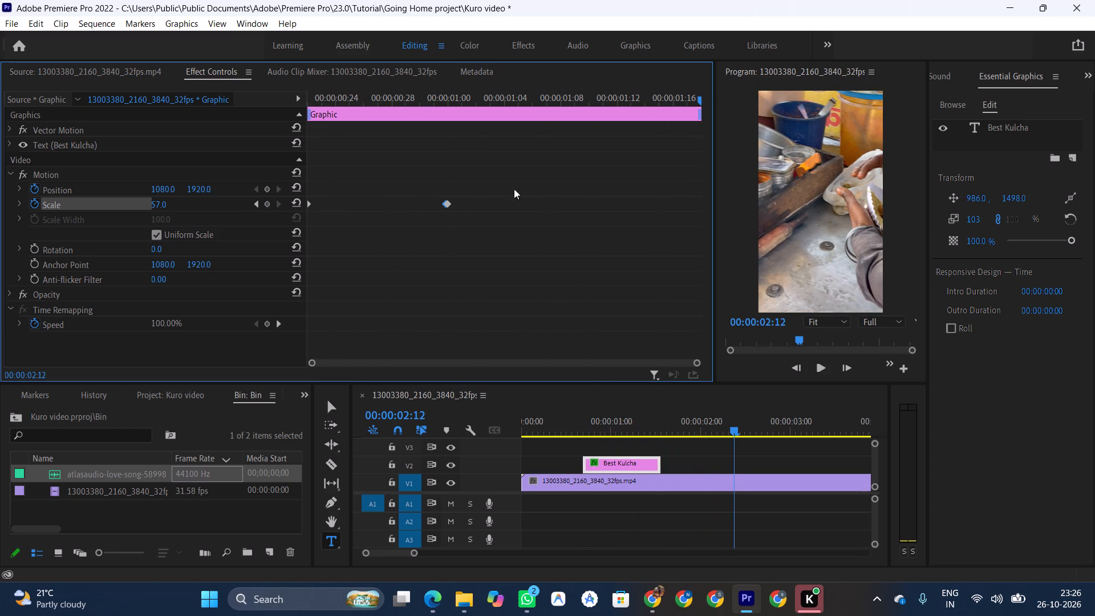
left_click_drag(433, 102, 431, 108)
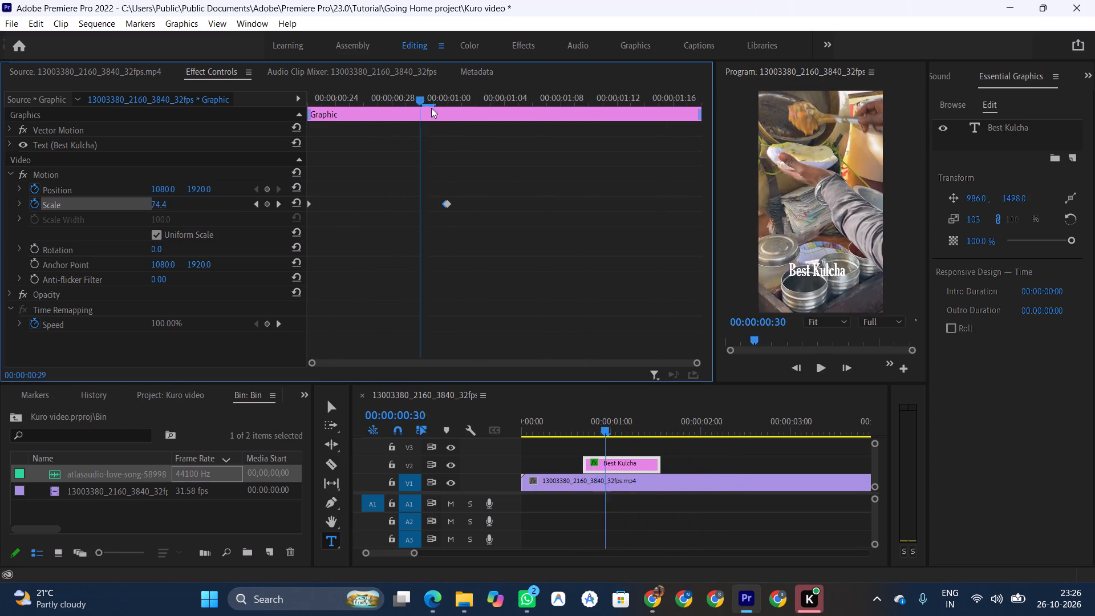
left_click_drag(431, 108, 585, 120)
left_click_drag(616, 117, 557, 116)
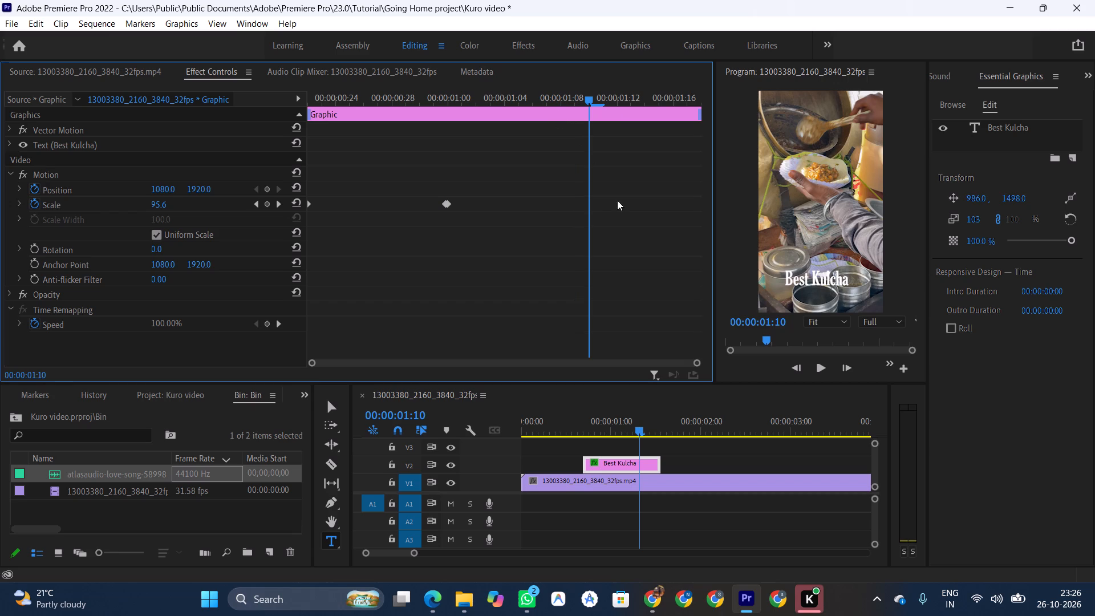
left_click_drag(650, 321, 590, 332)
left_click_drag(697, 363, 915, 355)
left_click_drag(915, 355, 928, 354)
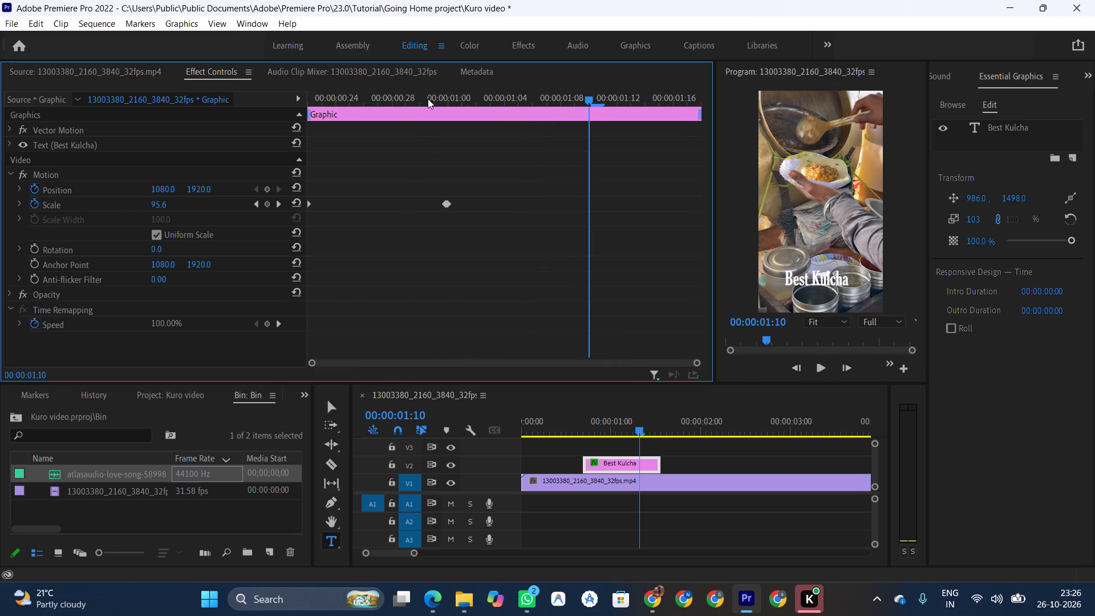
left_click(428, 99)
left_click_drag(419, 103, 239, 123)
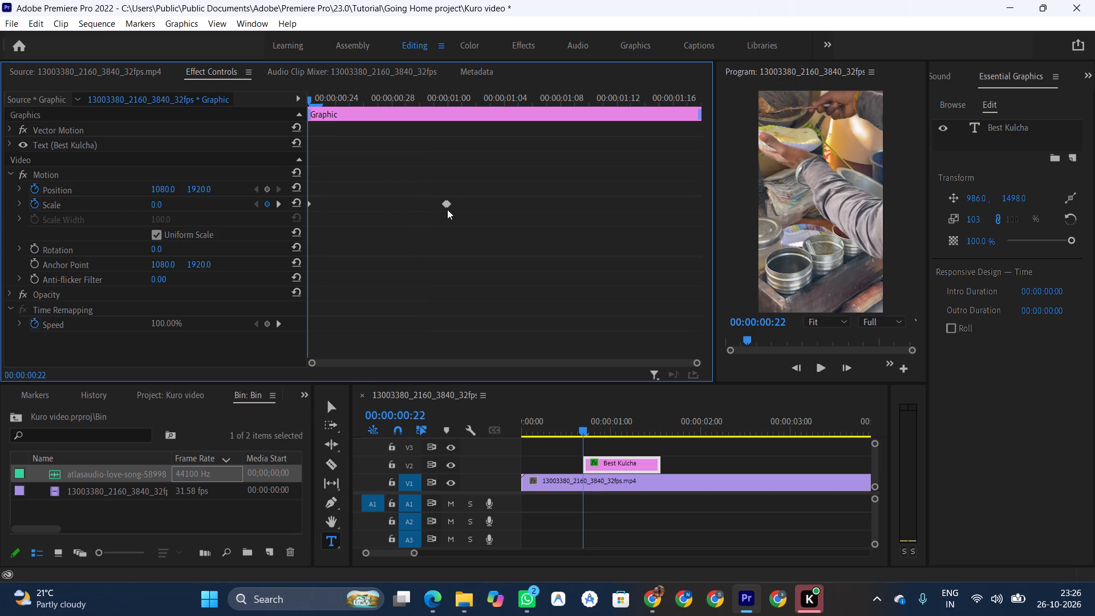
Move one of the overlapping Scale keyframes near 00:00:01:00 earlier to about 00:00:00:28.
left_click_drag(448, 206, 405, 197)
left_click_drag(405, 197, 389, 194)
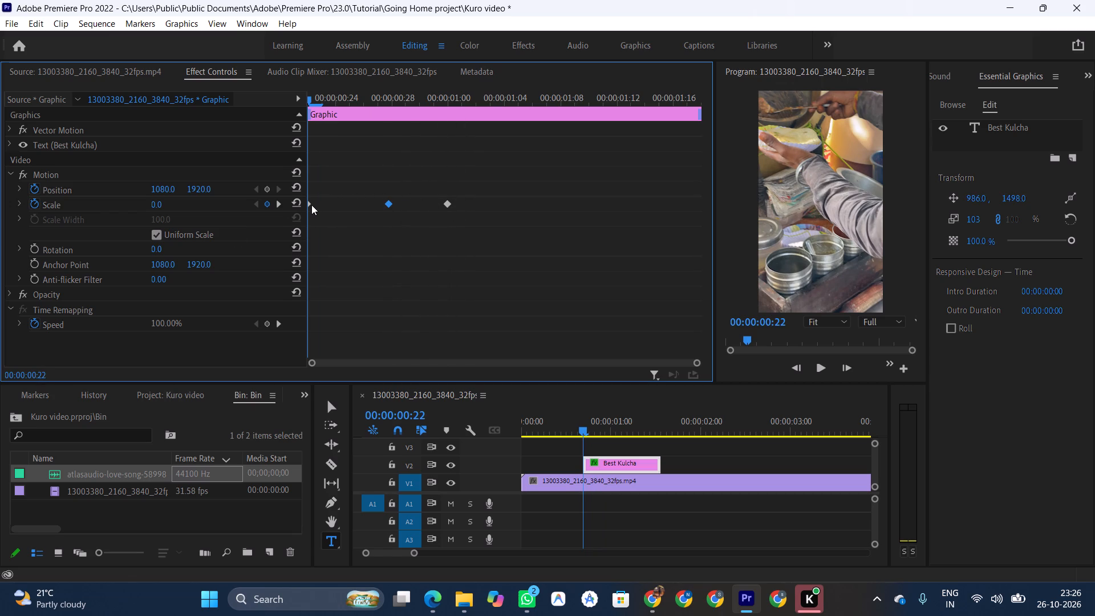
Delete the Best Kulcha title's Scale keyframes at about 00:00:00:28 and 00:00:01:00.
left_click(311, 205)
left_click(446, 205)
left_click(387, 205)
key("Delete")
left_click(448, 203)
key("Delete")
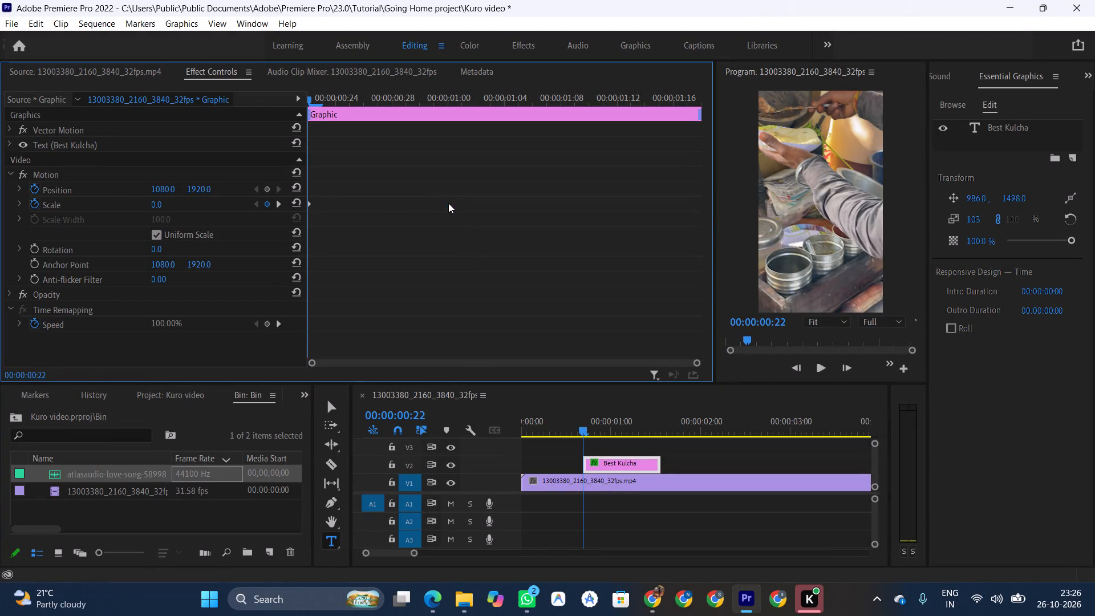
Open the Scale value at the clip's start and scrub through the Best Kulcha title to examine its scale animation.
left_click(308, 204)
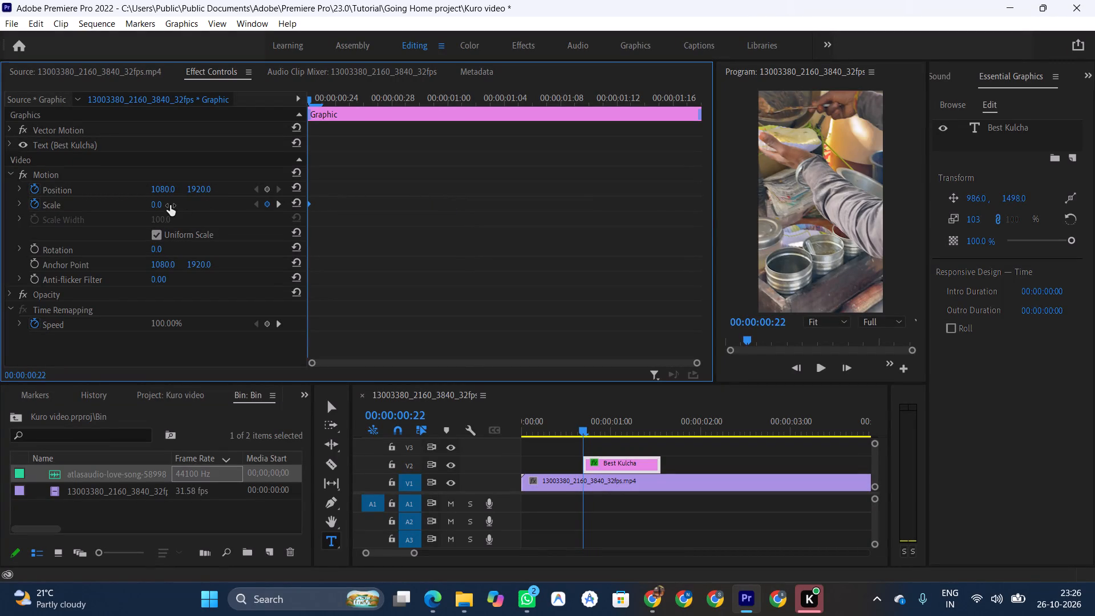
left_click(164, 205)
left_click(388, 102)
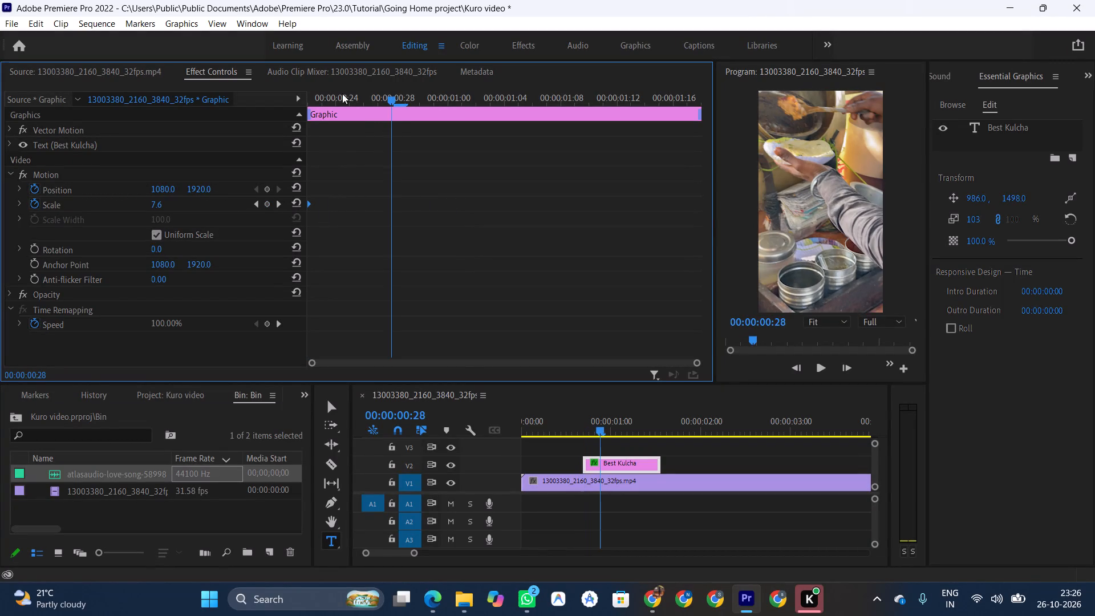
left_click_drag(394, 98, 495, 111)
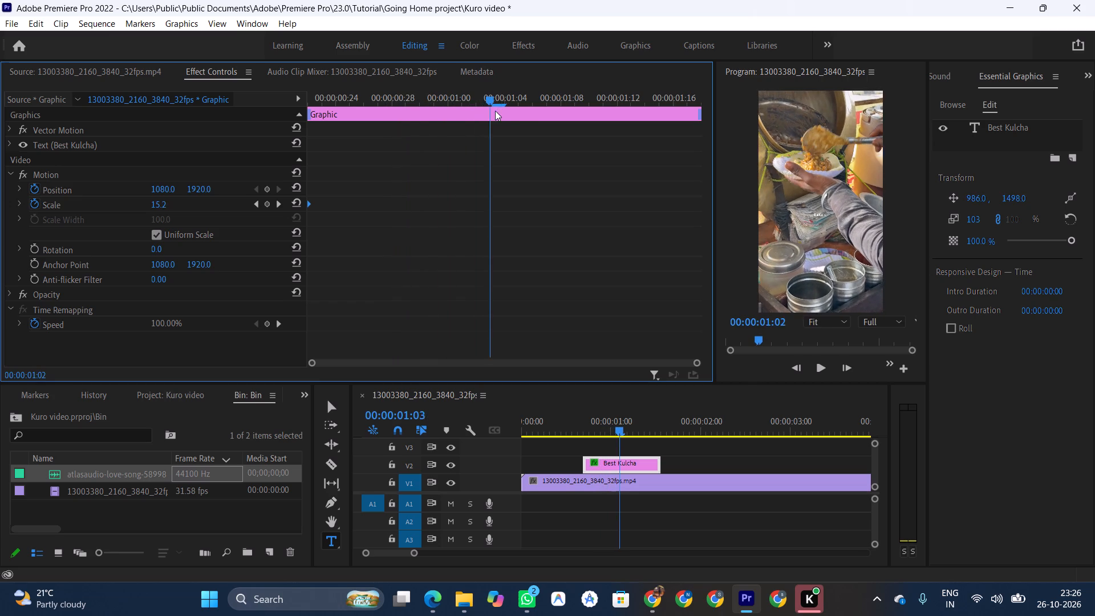
left_click_drag(495, 111, 680, 116)
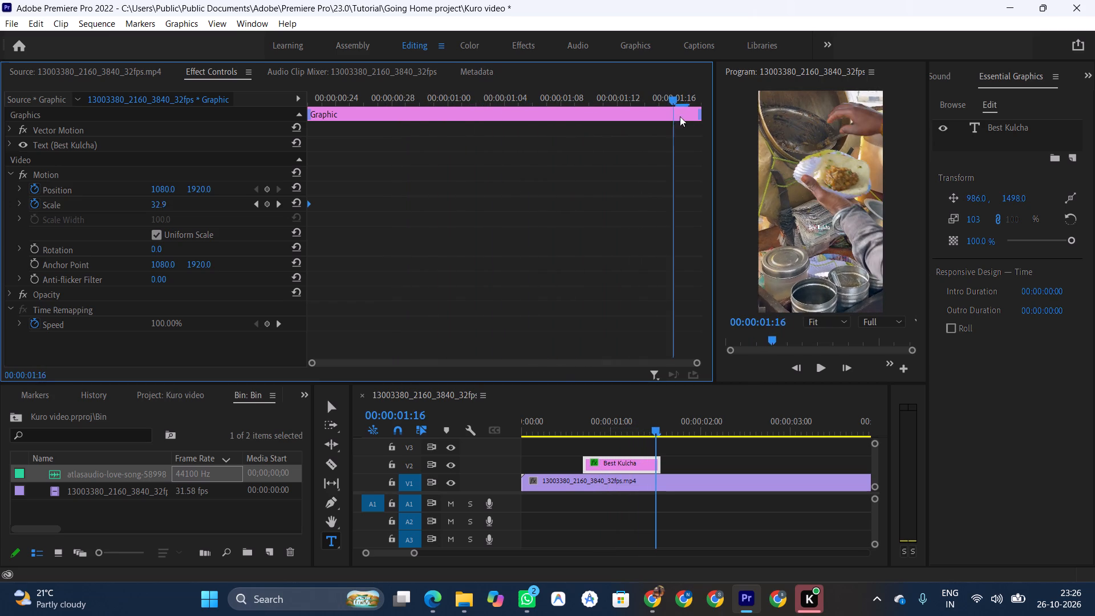
left_click_drag(680, 116, 707, 118)
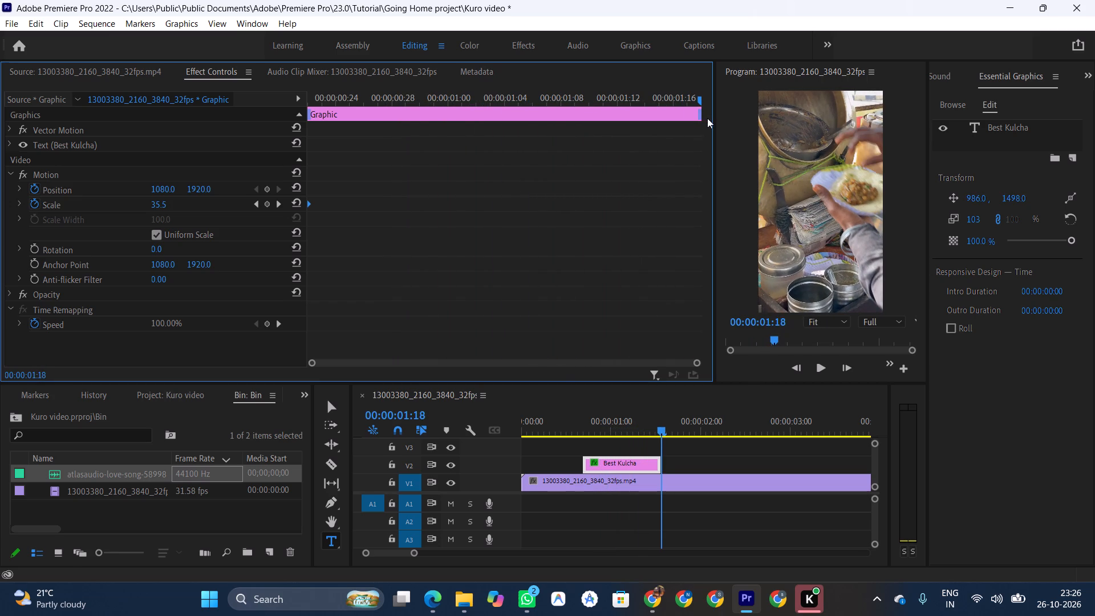
left_click_drag(707, 118, 643, 125)
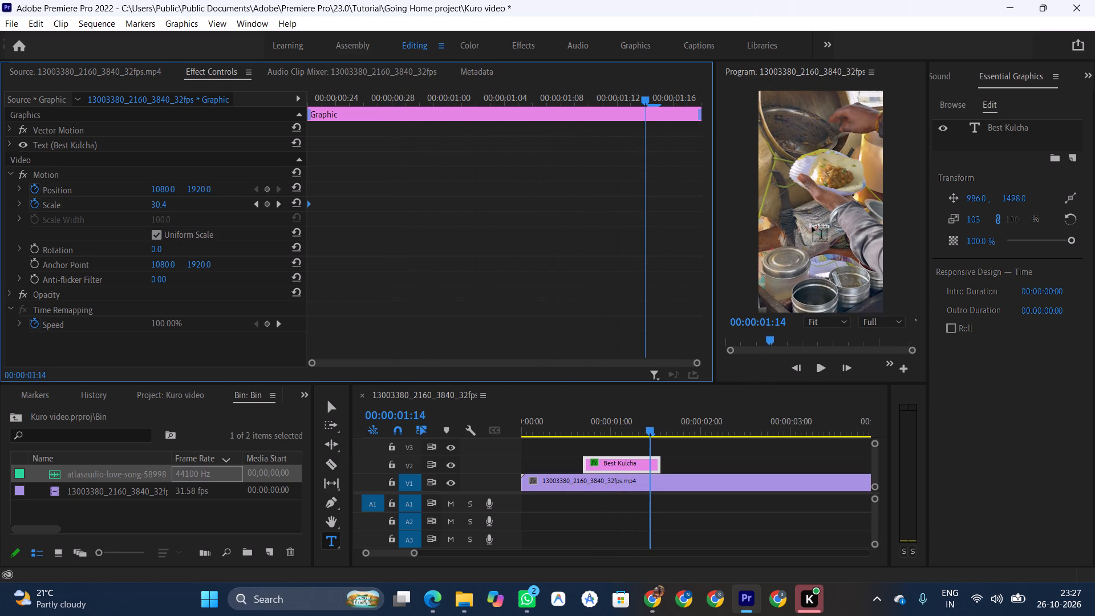
Delete the Best Kulcha title's Scale keyframe at the clip's start.
left_click(812, 226)
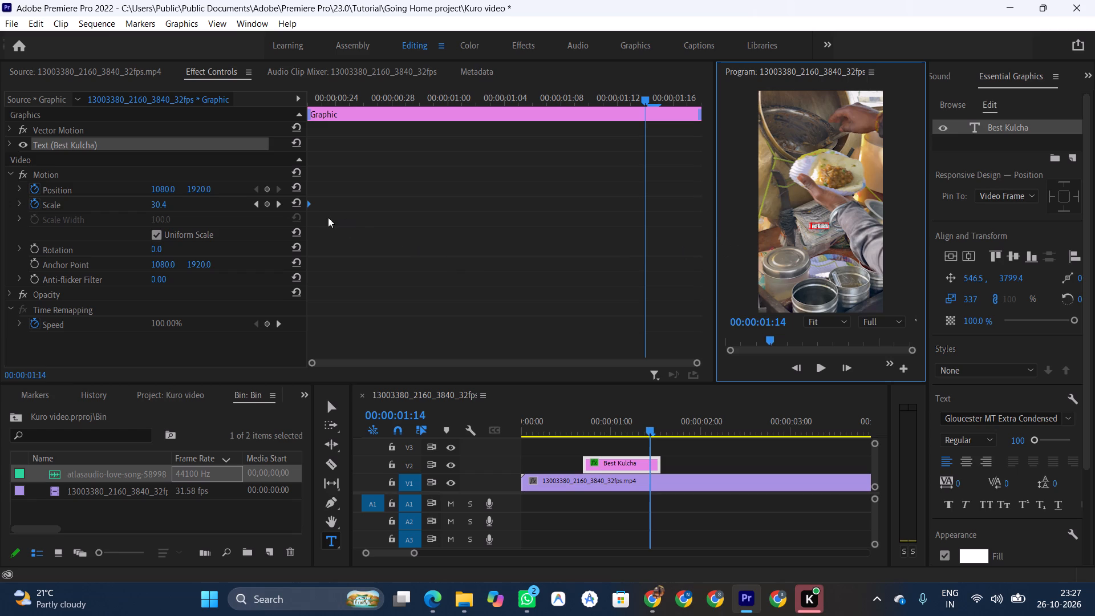
left_click_drag(310, 206, 379, 198)
key("Delete")
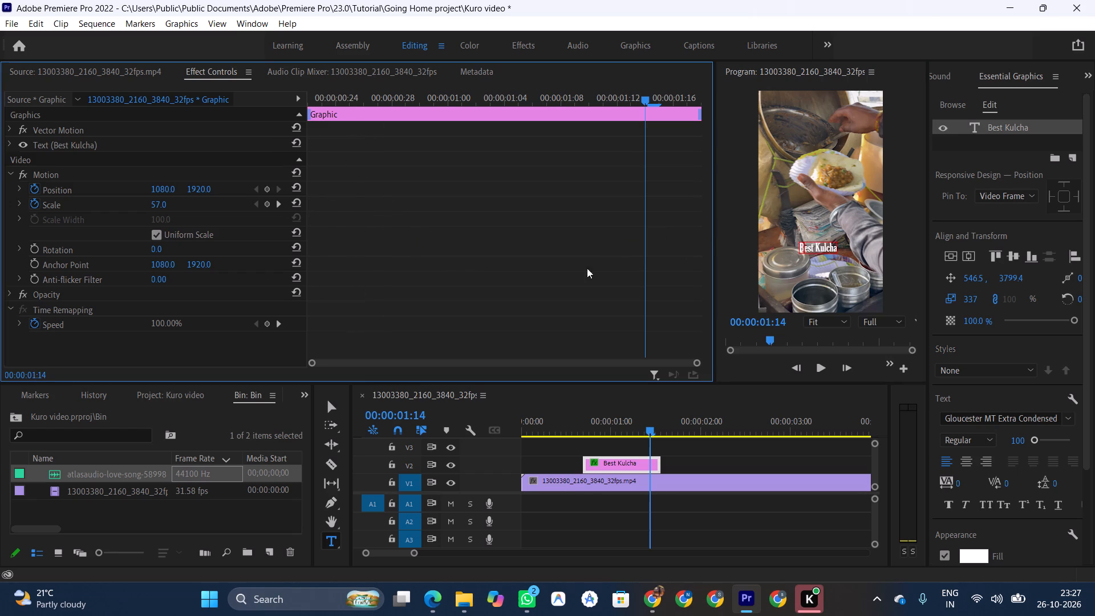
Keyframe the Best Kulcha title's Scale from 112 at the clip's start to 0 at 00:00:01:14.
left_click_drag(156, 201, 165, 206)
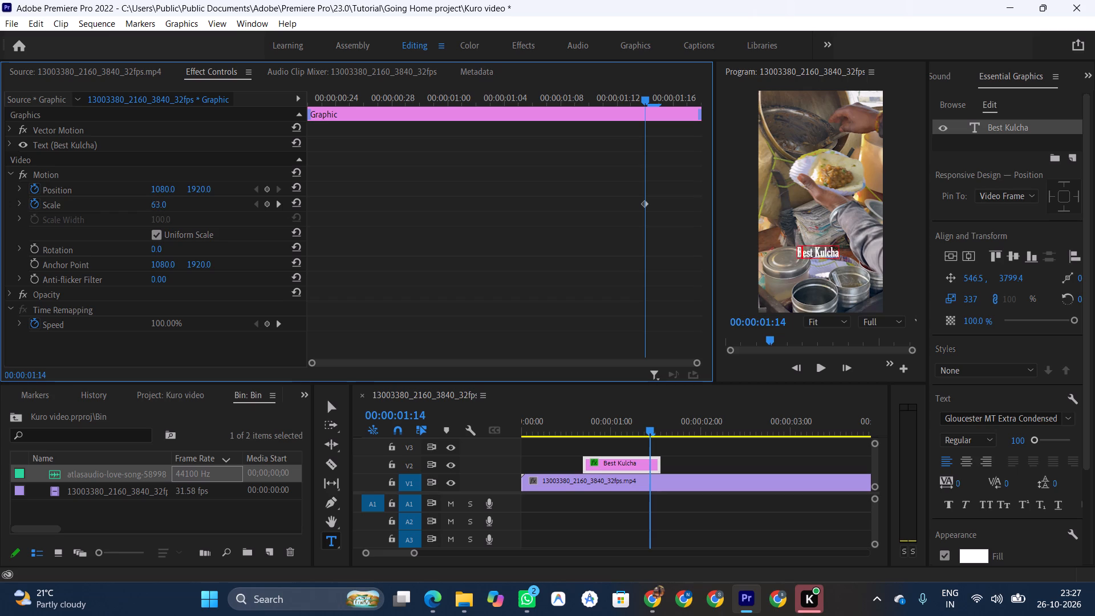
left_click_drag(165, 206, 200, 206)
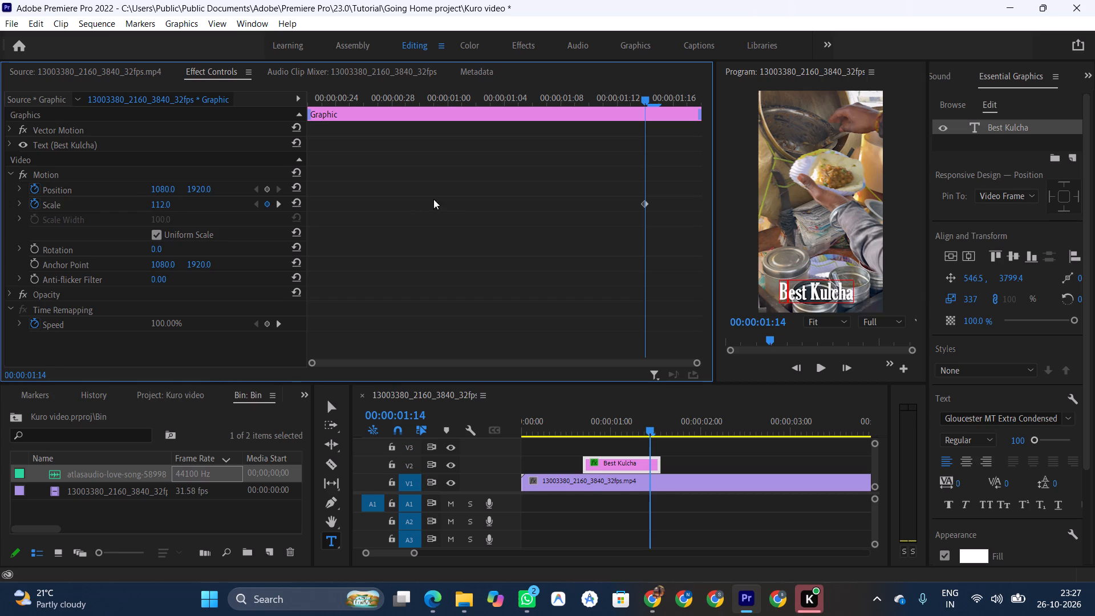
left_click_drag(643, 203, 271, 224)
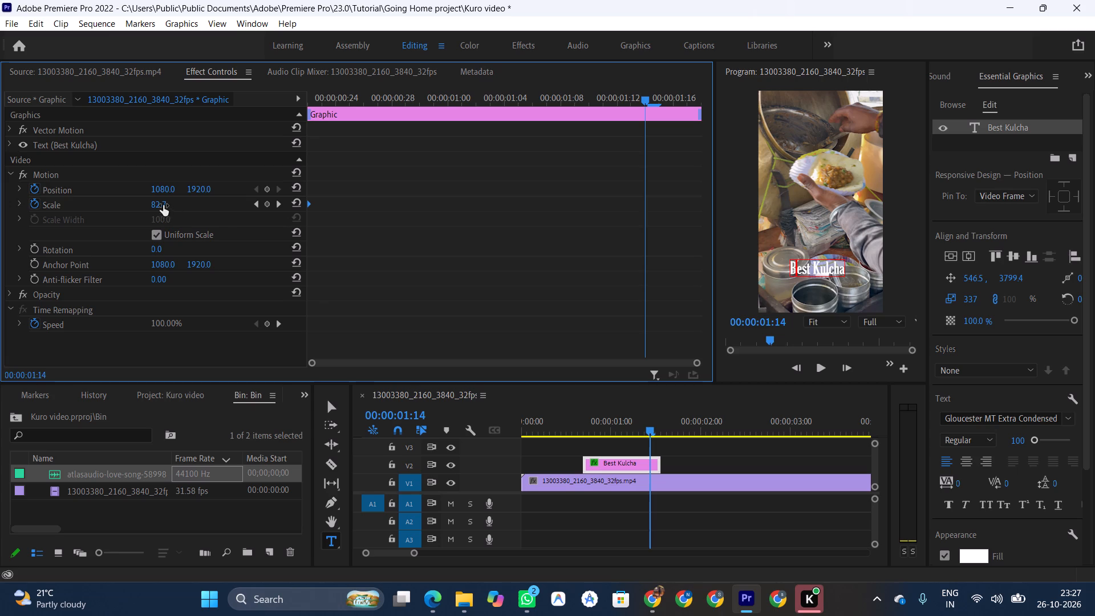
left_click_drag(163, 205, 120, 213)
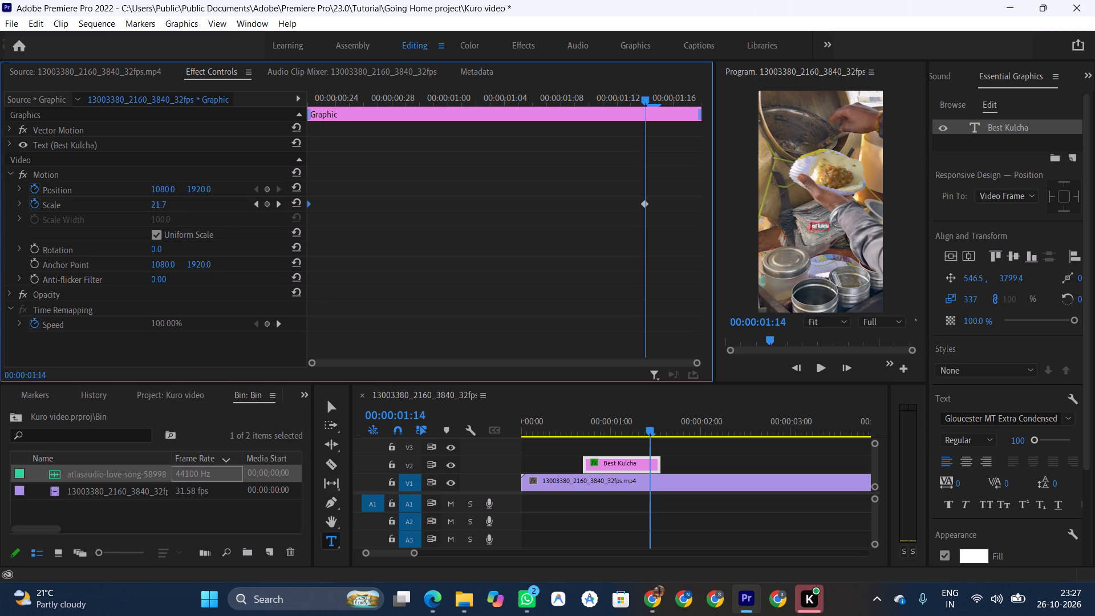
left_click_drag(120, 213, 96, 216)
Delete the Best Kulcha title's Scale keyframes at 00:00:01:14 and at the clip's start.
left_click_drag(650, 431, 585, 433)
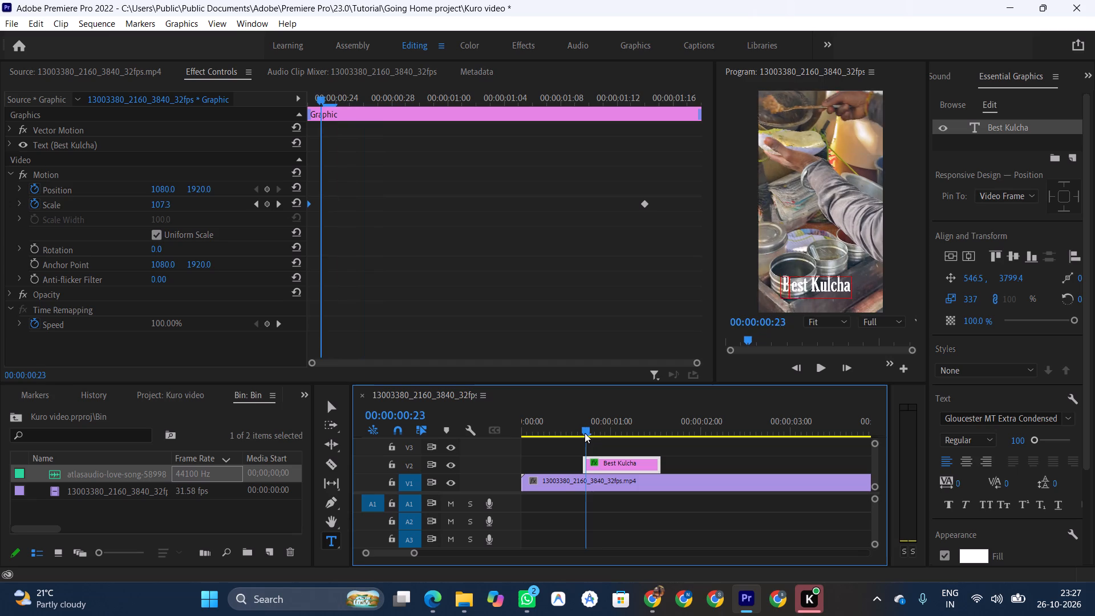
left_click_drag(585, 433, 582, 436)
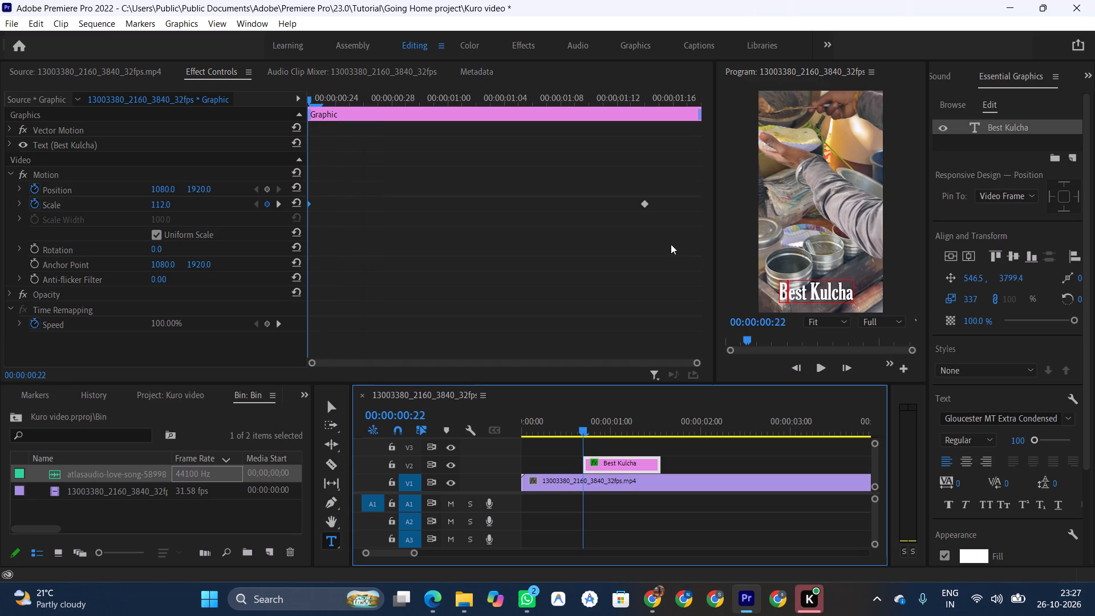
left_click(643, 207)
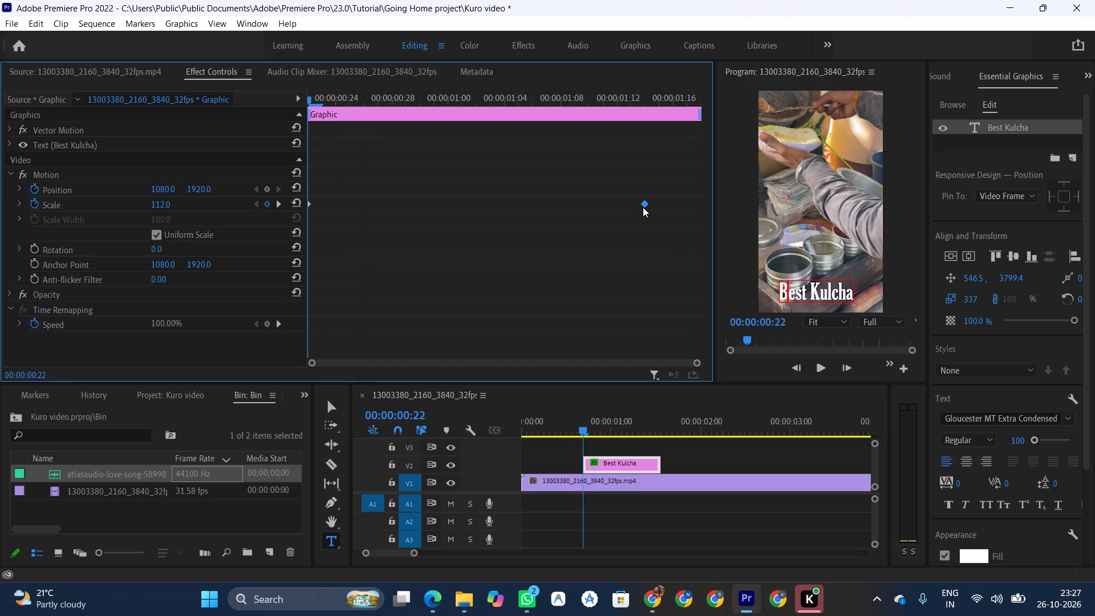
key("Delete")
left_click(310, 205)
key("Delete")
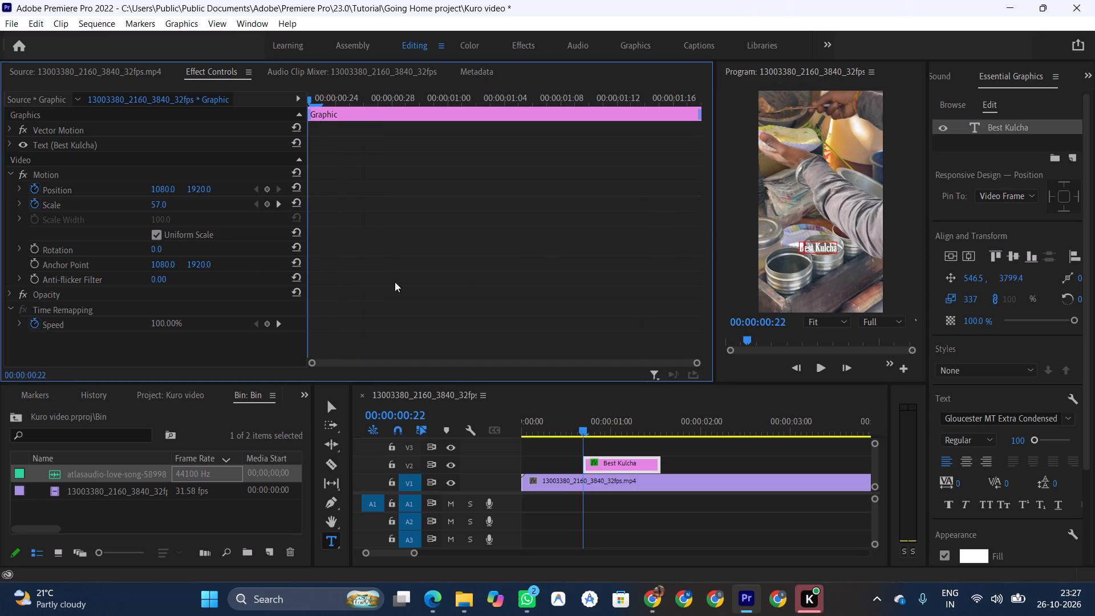
Keyframe the Best Kulcha title's Scale from 0 at 00:00:00:22 to 111.1 at 00:00:01:13.
left_click_drag(159, 202, 186, 203)
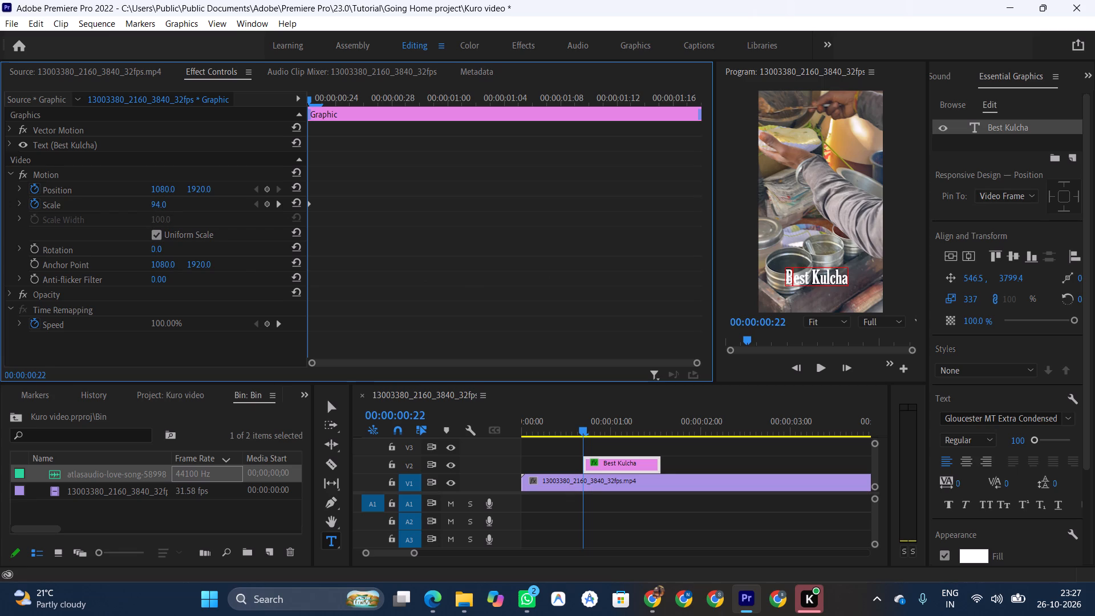
left_click_drag(186, 203, 112, 222)
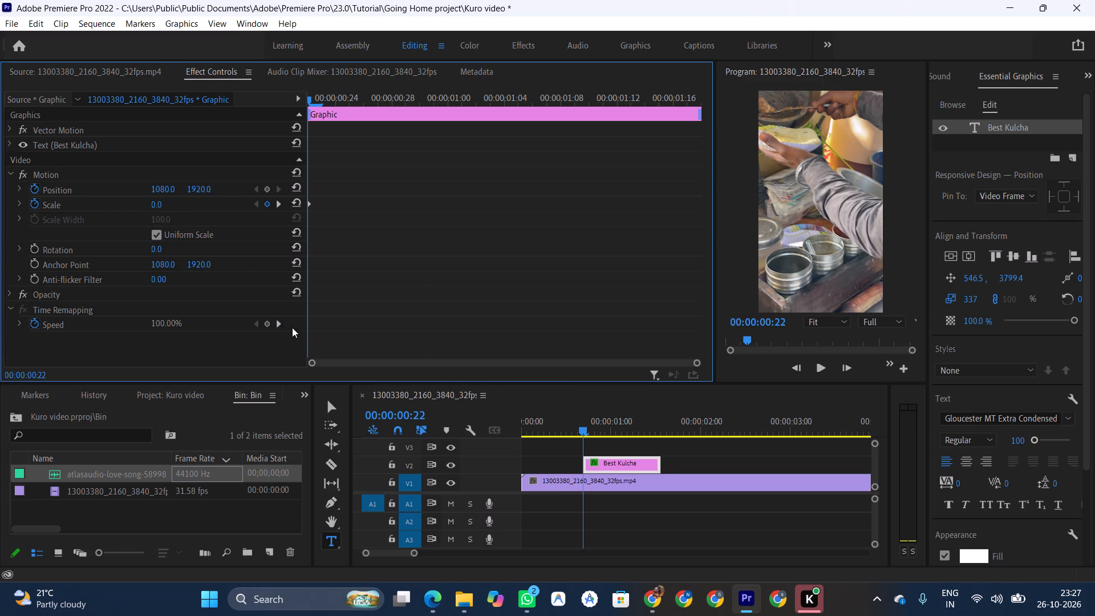
key("space")
key("space")
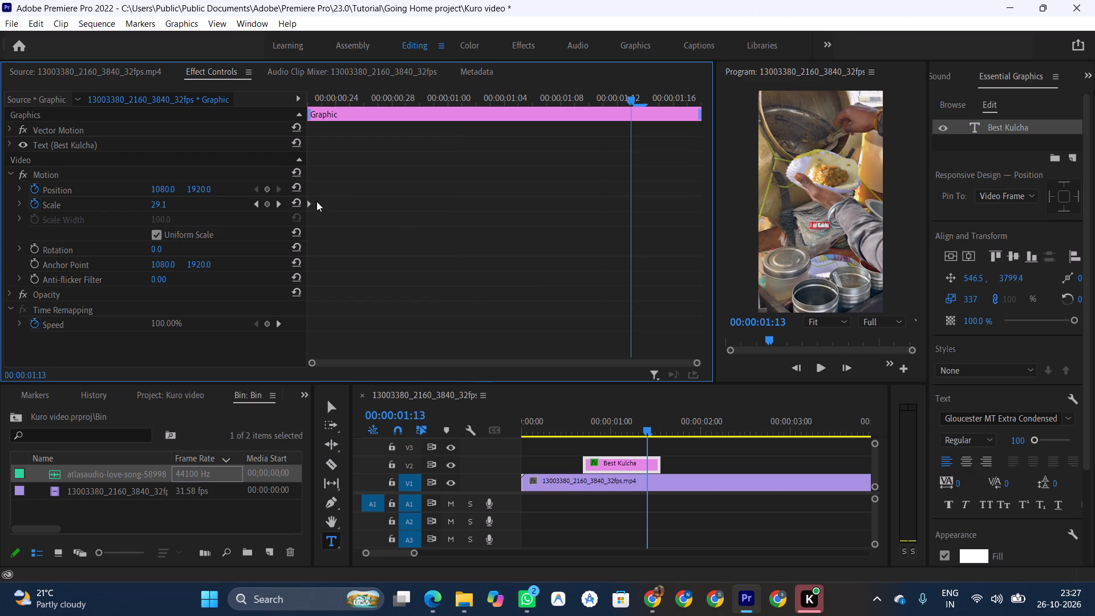
left_click_drag(155, 206, 216, 210)
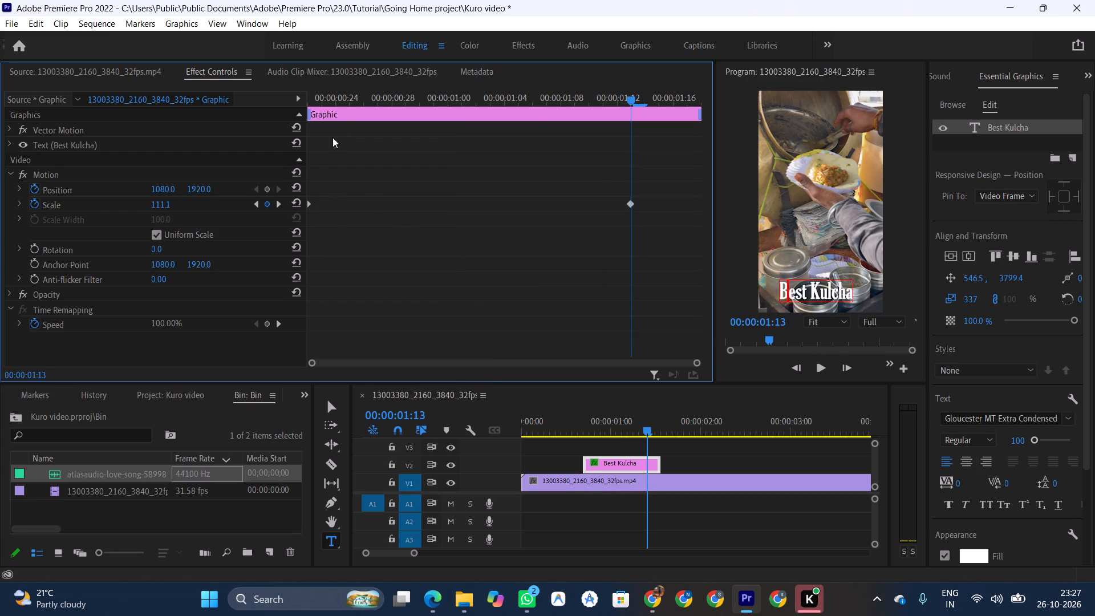
Play the sequence from just before the Best Kulcha title to review its new scale animation.
left_click(331, 102)
left_click_drag(335, 98, 206, 110)
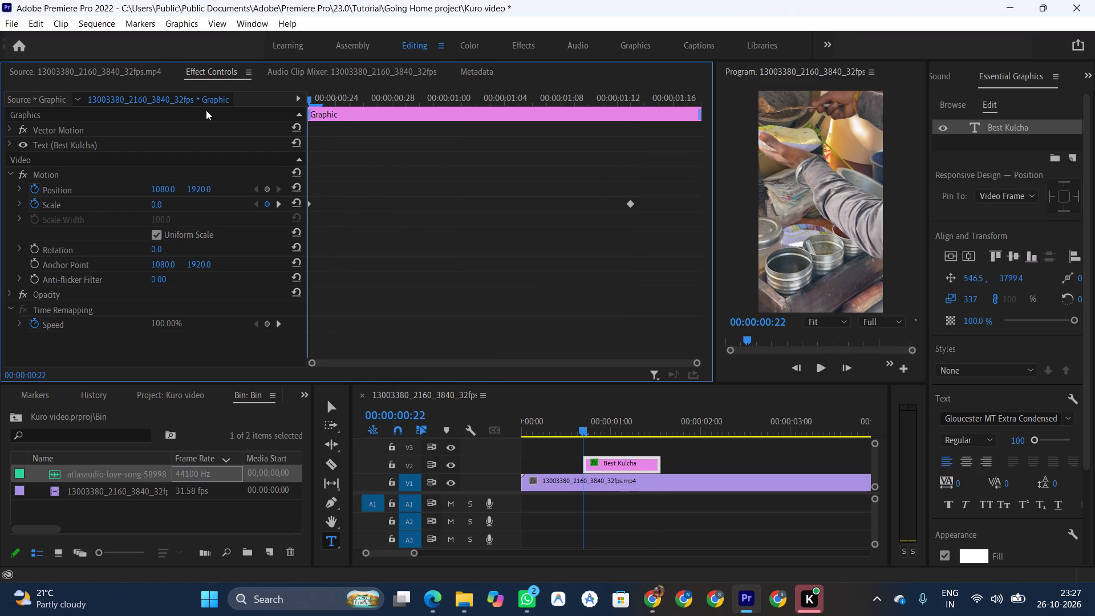
key("space")
key("space")
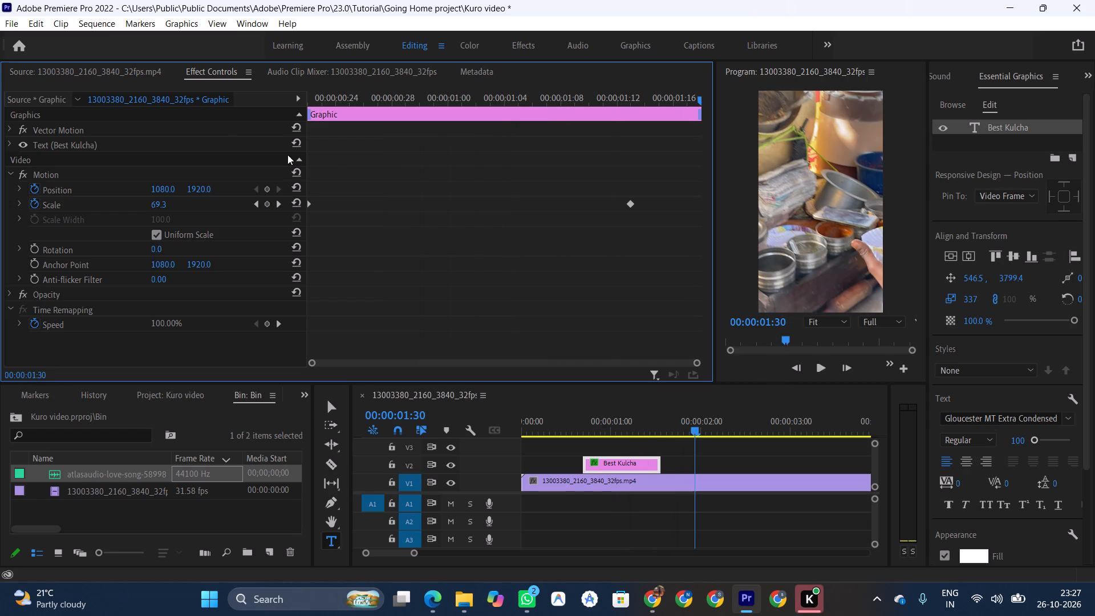
left_click(577, 416)
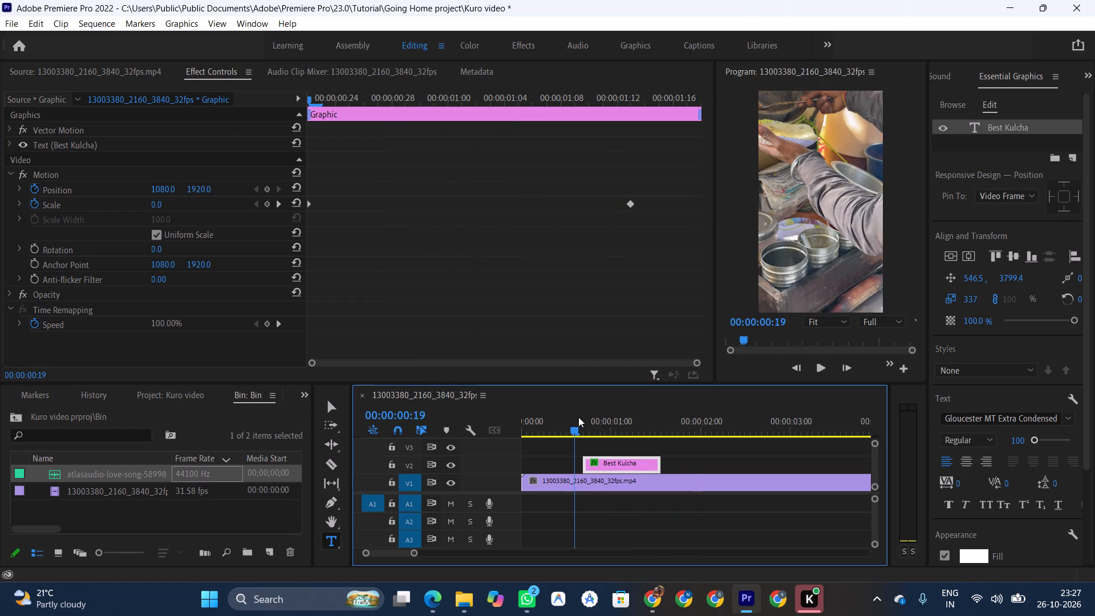
key("space")
key("space")
key("space")
key("space")
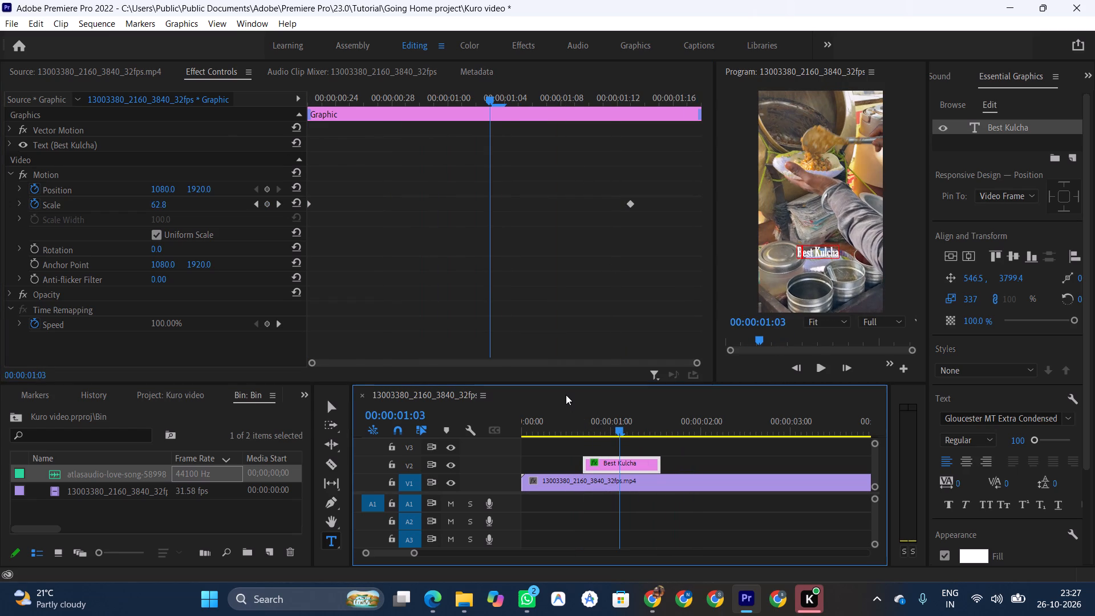
key("space")
key("space")
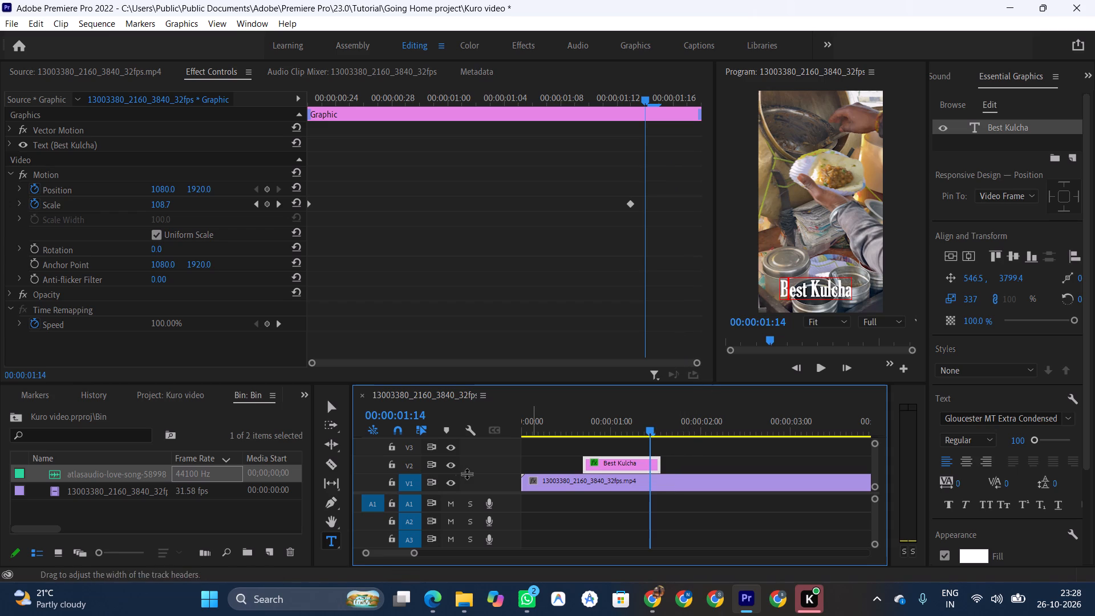
Increase the height of video track V2 and enlarge the timeline area to show the title clip's thumbnail.
scroll(492, 464, "up", 1)
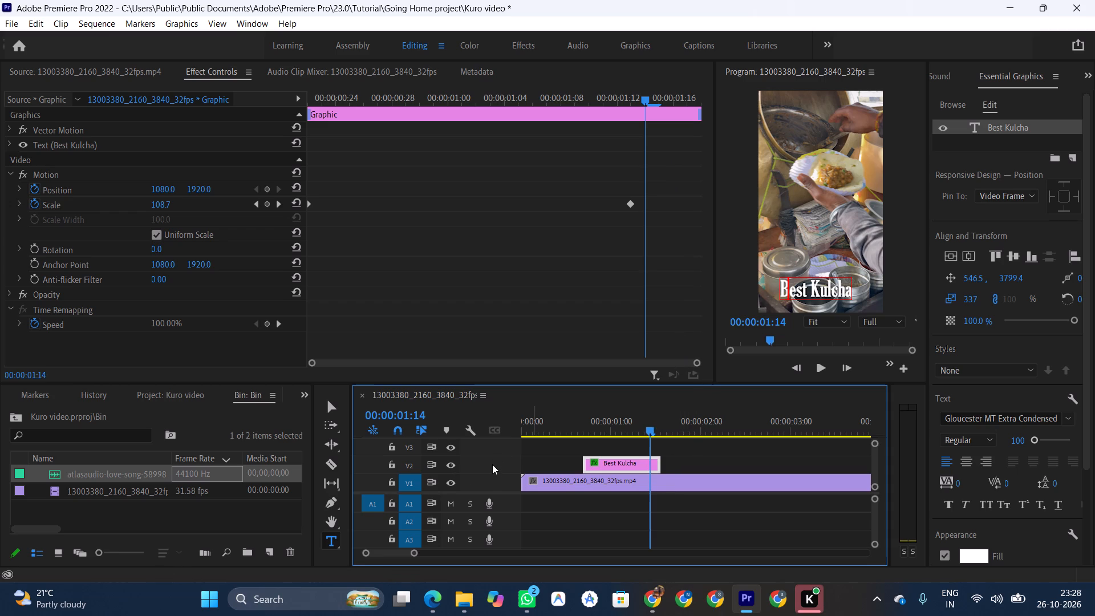
scroll(492, 464, "up", 2)
scroll(492, 464, "down", 4)
scroll(492, 464, "up", 5)
scroll(492, 464, "up", 8, "alt")
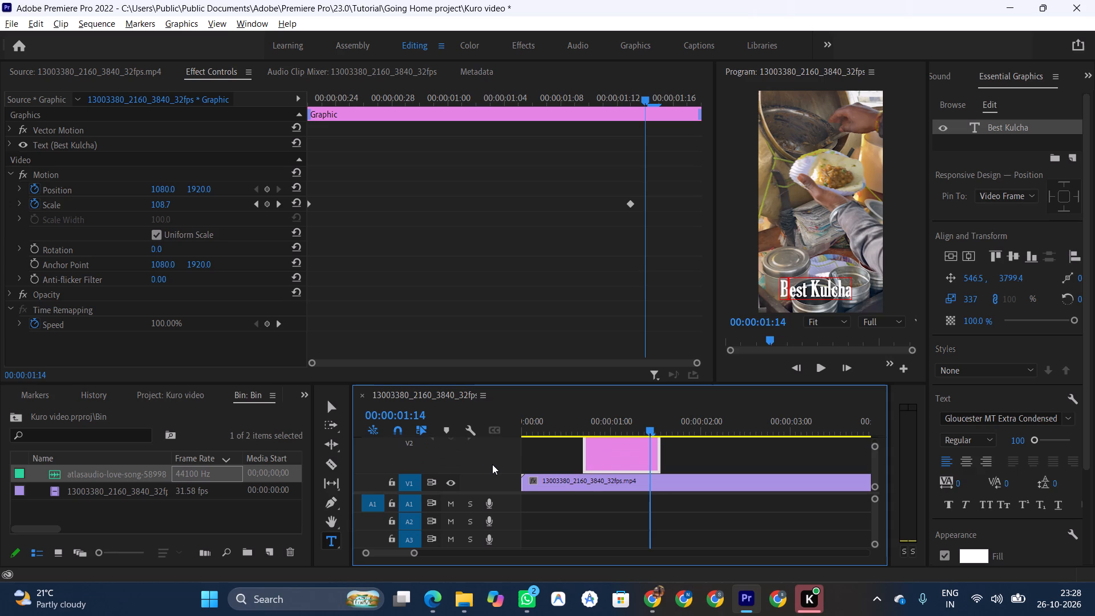
scroll(492, 464, "up", 5, "alt")
scroll(706, 481, "up", 3)
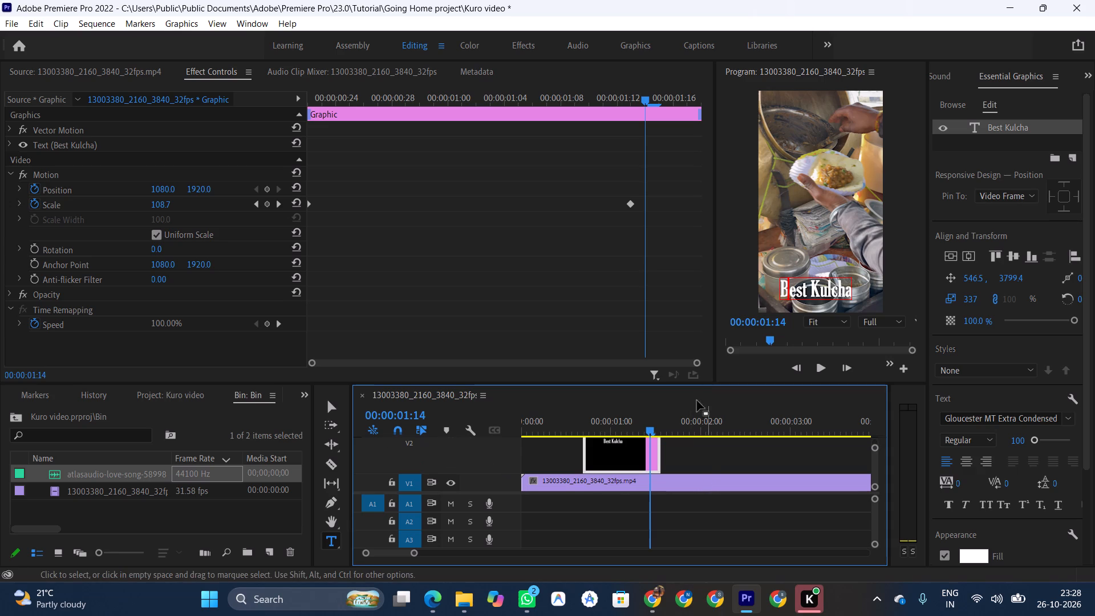
left_click_drag(704, 384, 705, 305)
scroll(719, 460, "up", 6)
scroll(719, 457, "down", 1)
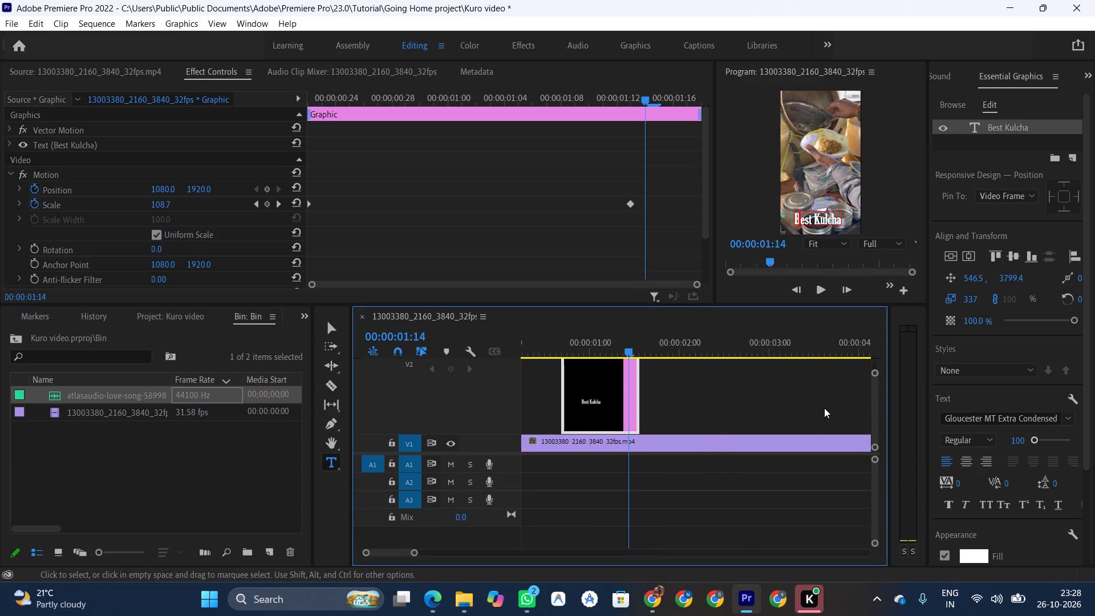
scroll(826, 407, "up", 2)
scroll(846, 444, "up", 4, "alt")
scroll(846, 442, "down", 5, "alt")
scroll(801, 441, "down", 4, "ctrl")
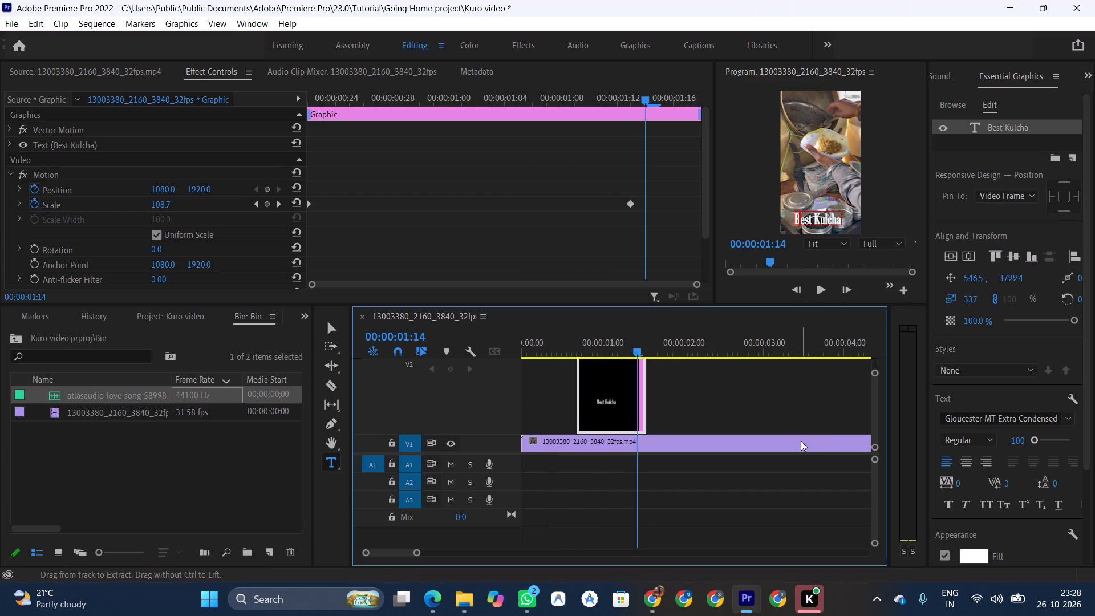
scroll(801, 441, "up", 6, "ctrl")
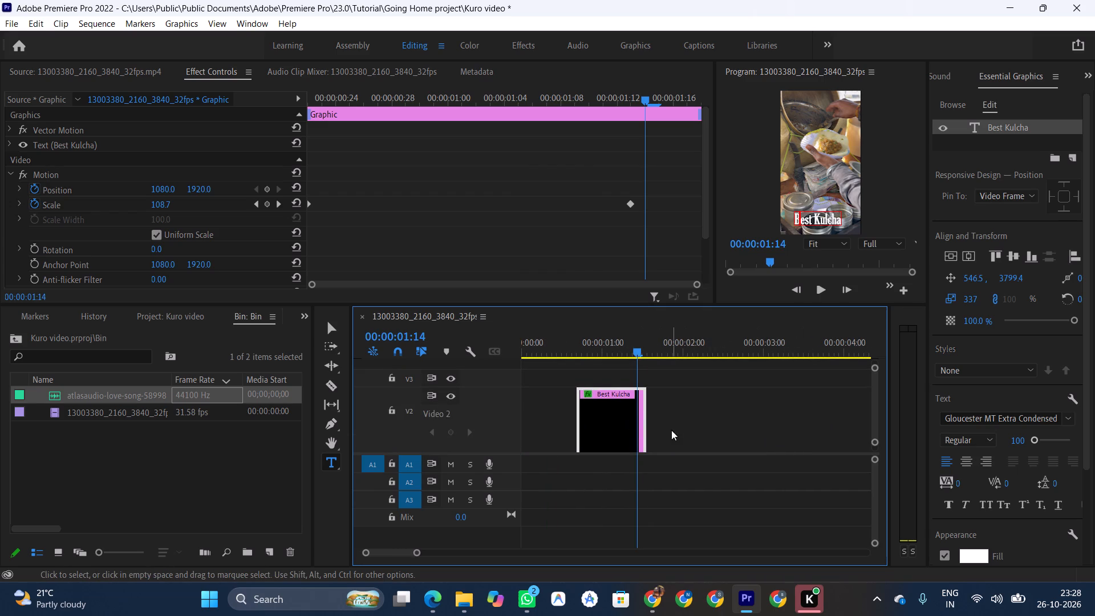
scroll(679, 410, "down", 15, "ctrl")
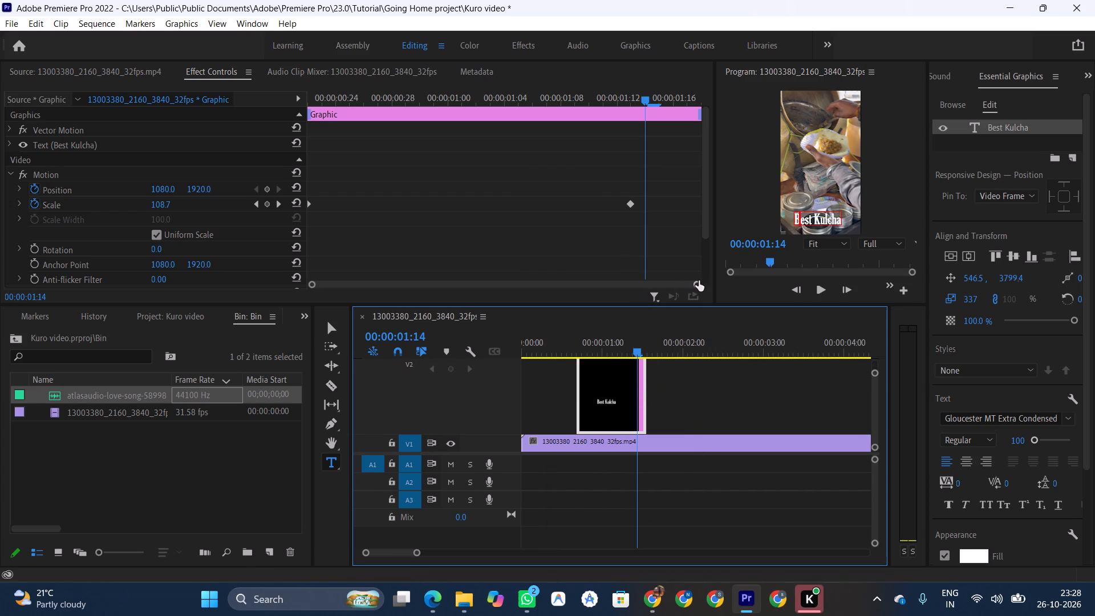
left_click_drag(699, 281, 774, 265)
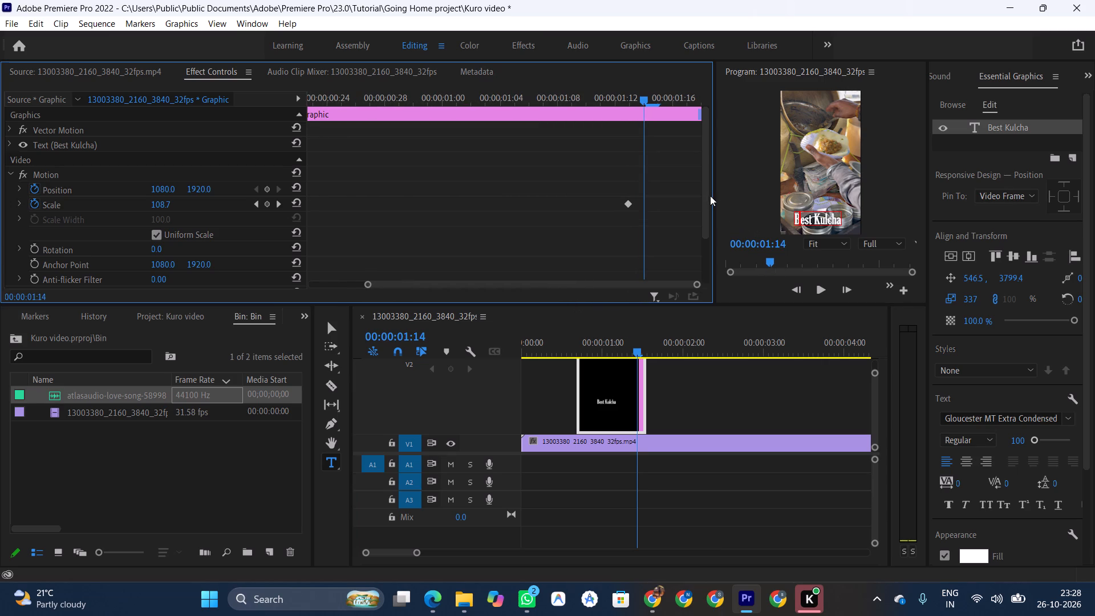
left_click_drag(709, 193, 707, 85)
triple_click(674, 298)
Step through the frames after 00:00:01:14 and replay the Best Kulcha title to check its scale-up animation.
key("Right")
key("Right")
key("Right")
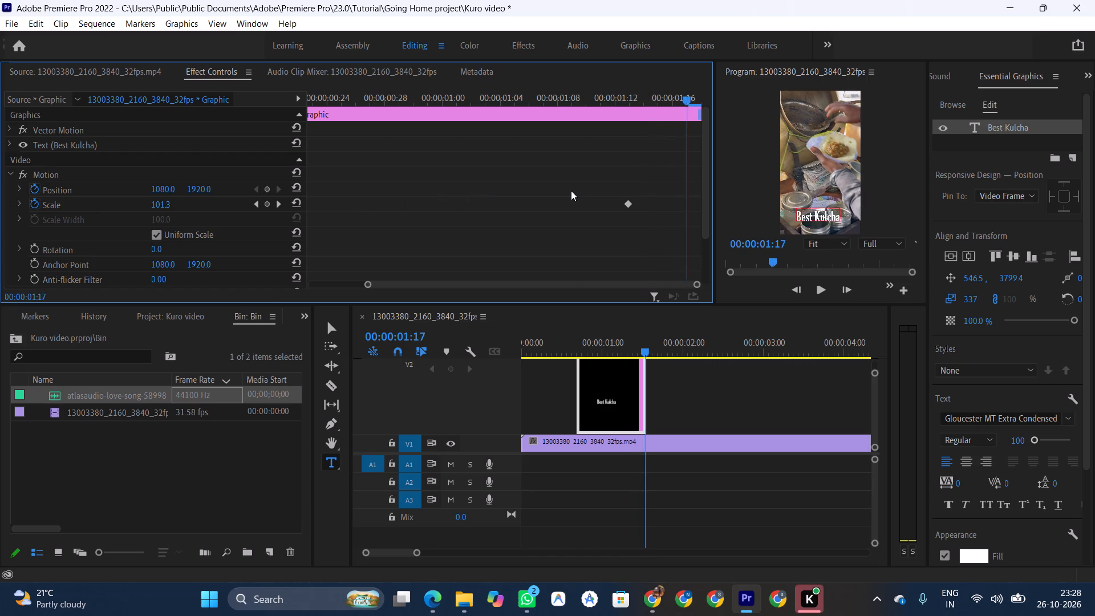
key("Right")
key("Right")
key("Right")
key("Right")
key("Right")
key("Right")
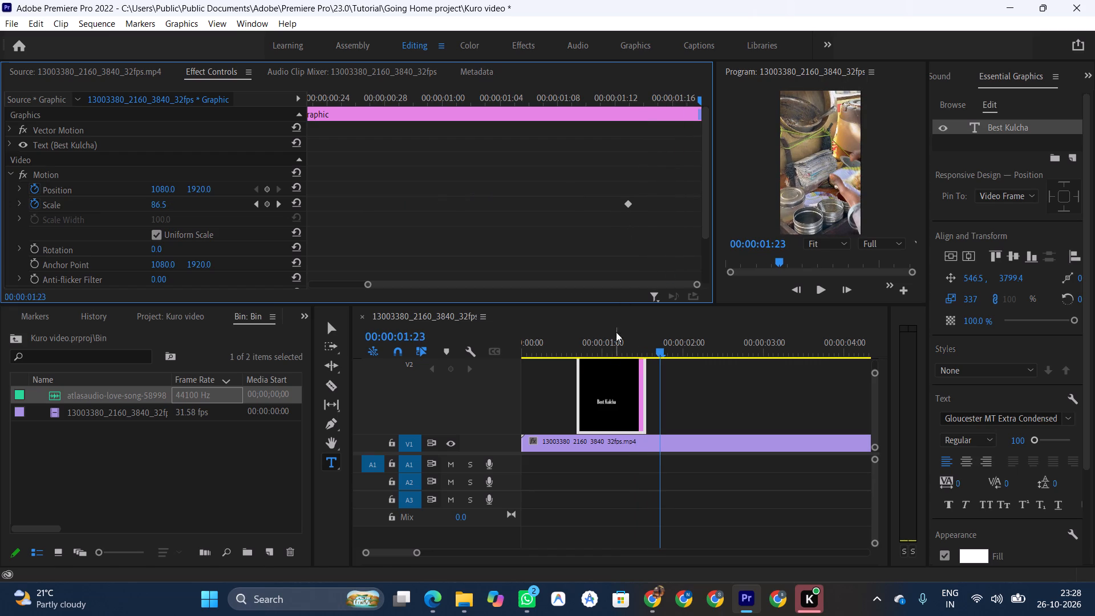
left_click(584, 354)
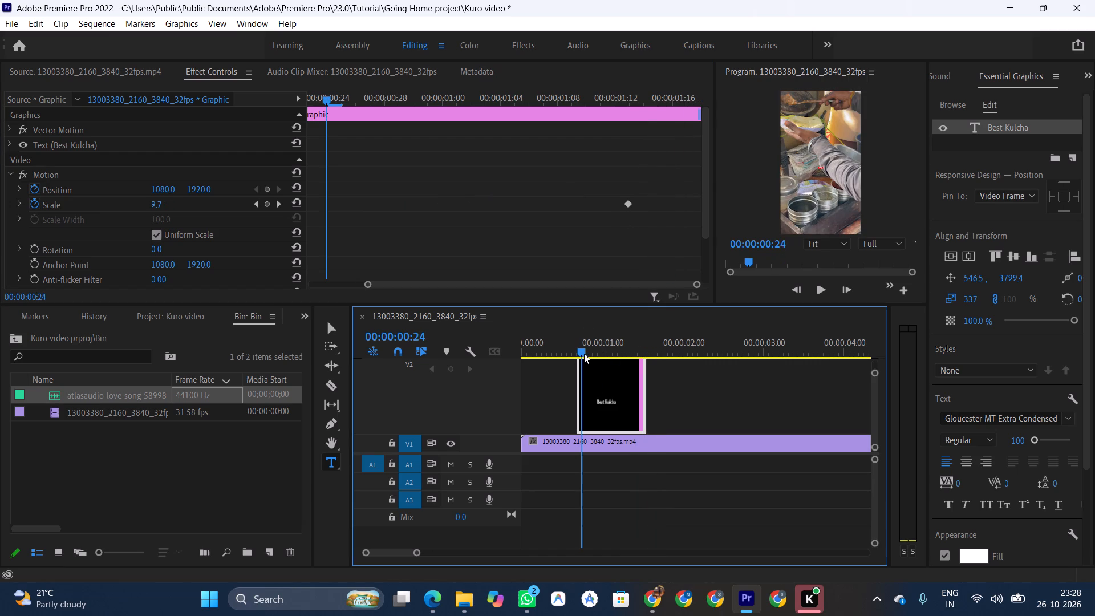
key("space")
key("space")
key("space")
key("space")
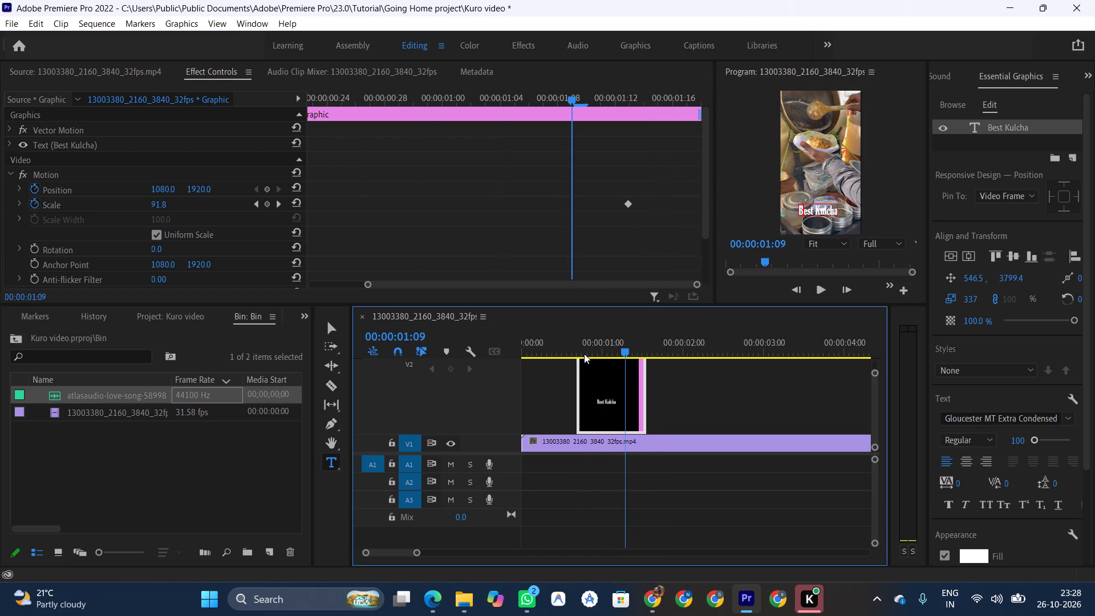
key("space")
key("space")
key("space")
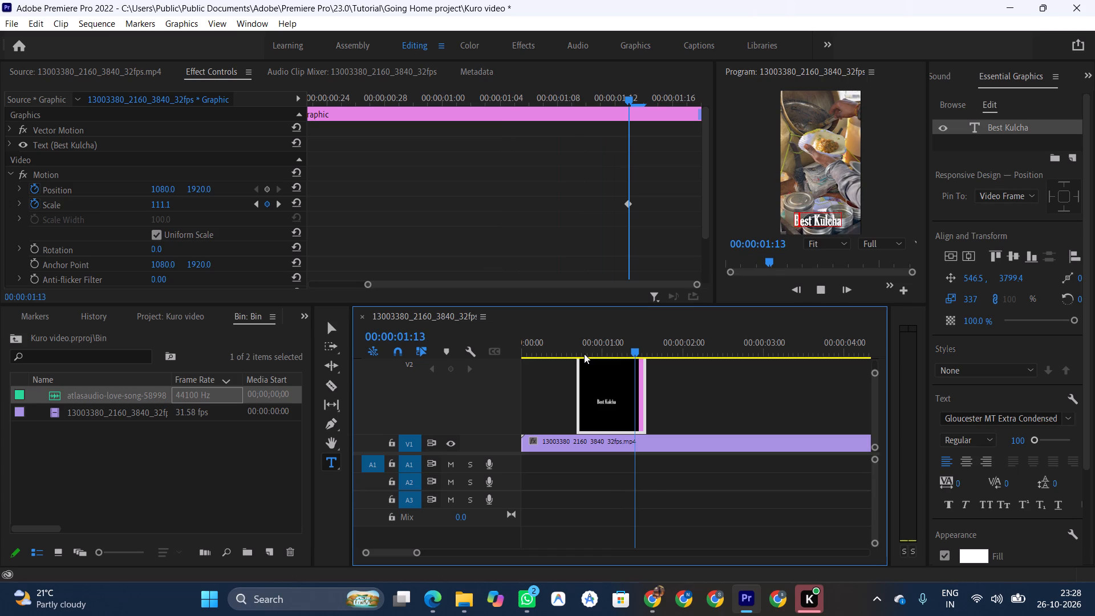
key("space")
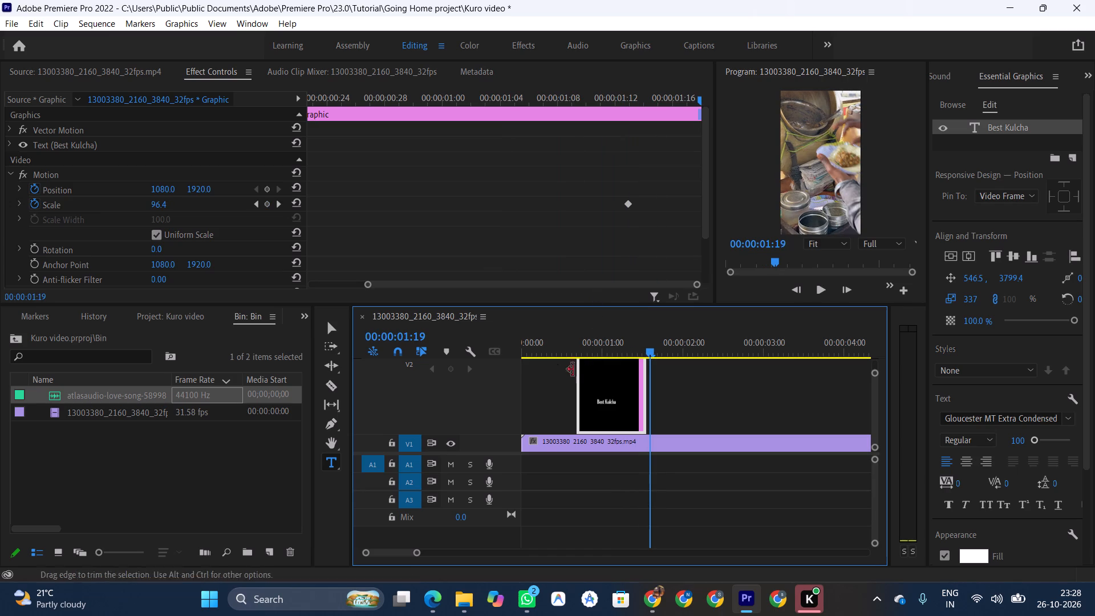
left_click(550, 355)
key("space")
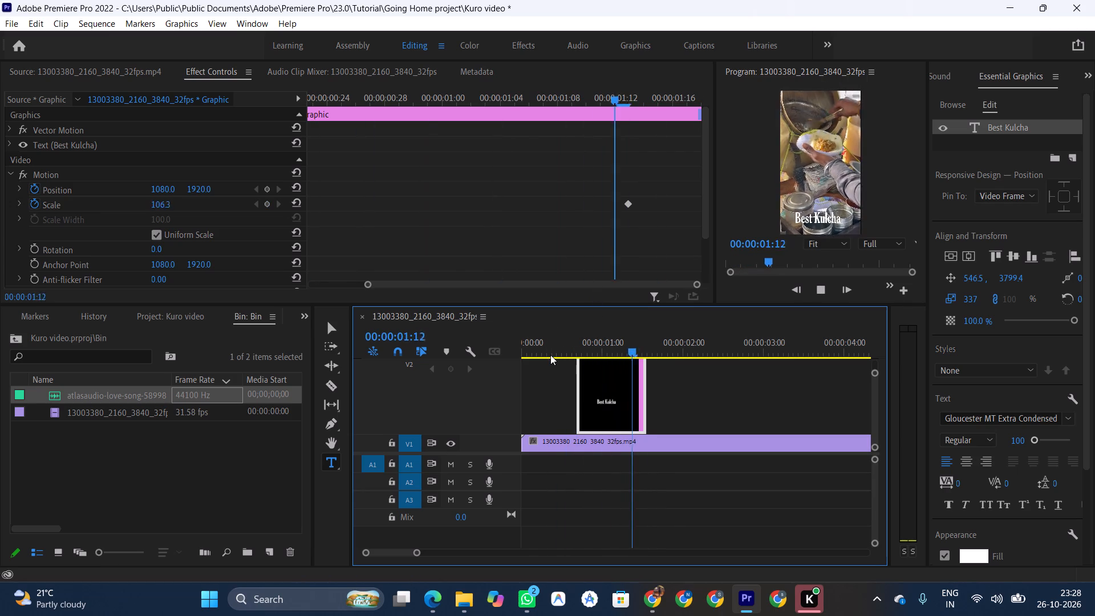
key("space")
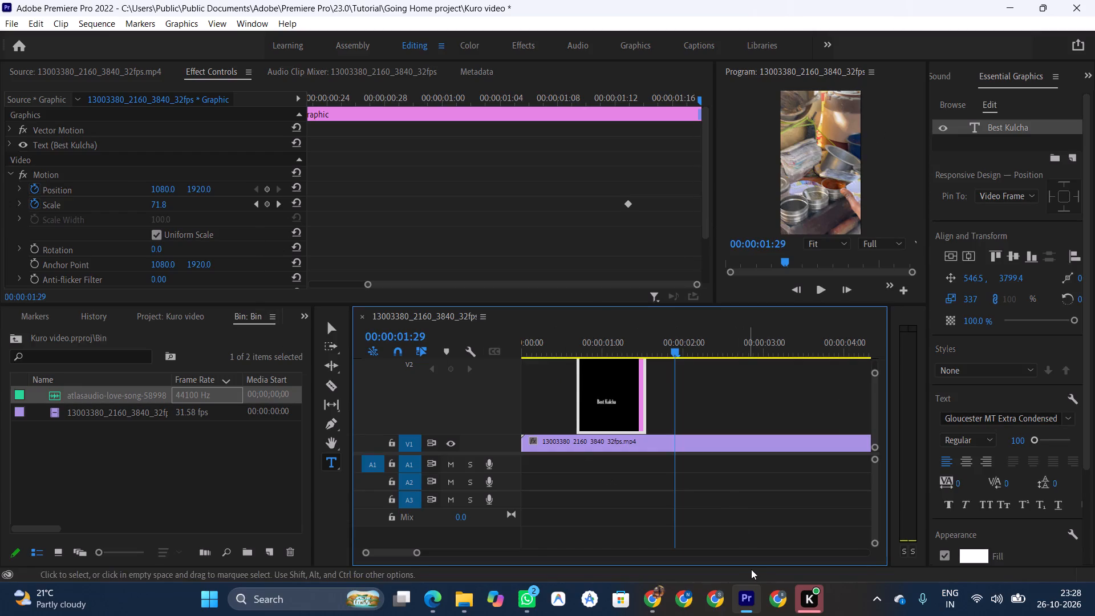
Open the Kuro recorder window.
left_click(804, 615)
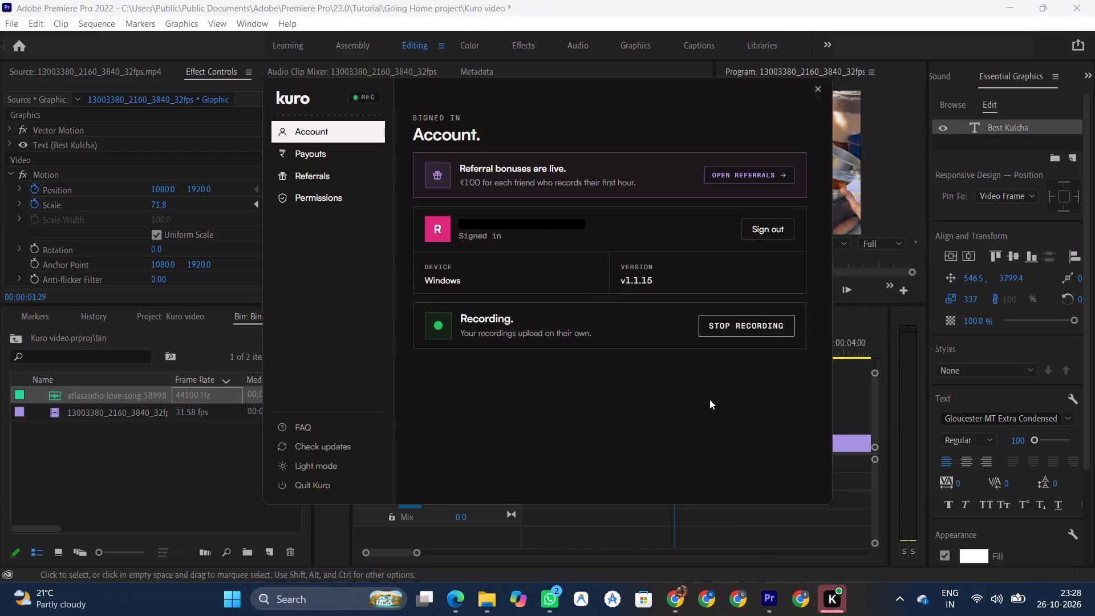